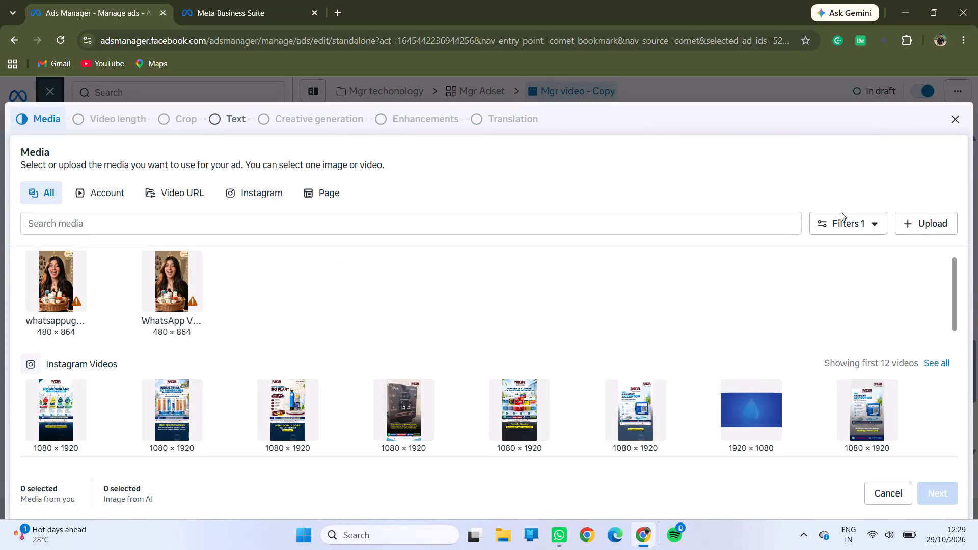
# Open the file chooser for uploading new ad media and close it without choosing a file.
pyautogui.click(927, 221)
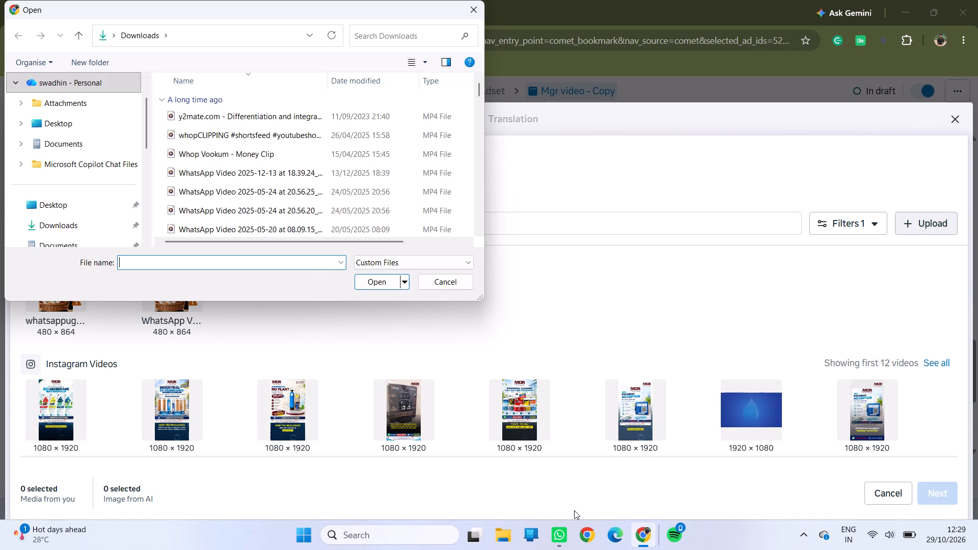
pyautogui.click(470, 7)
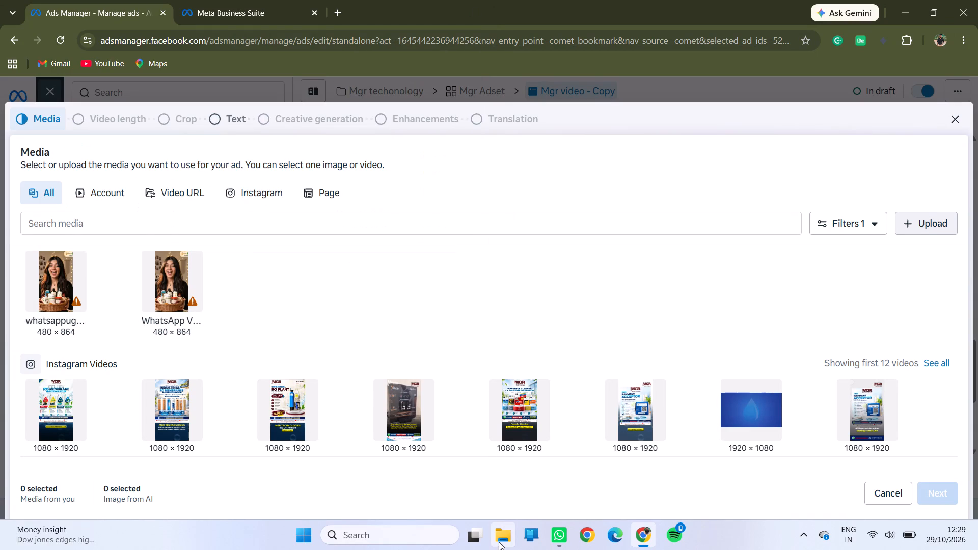
# In File Explorer, copy the recent file WhatsApp Video 2026-10-29 at 12.16.49 PM.
pyautogui.click(501, 537)
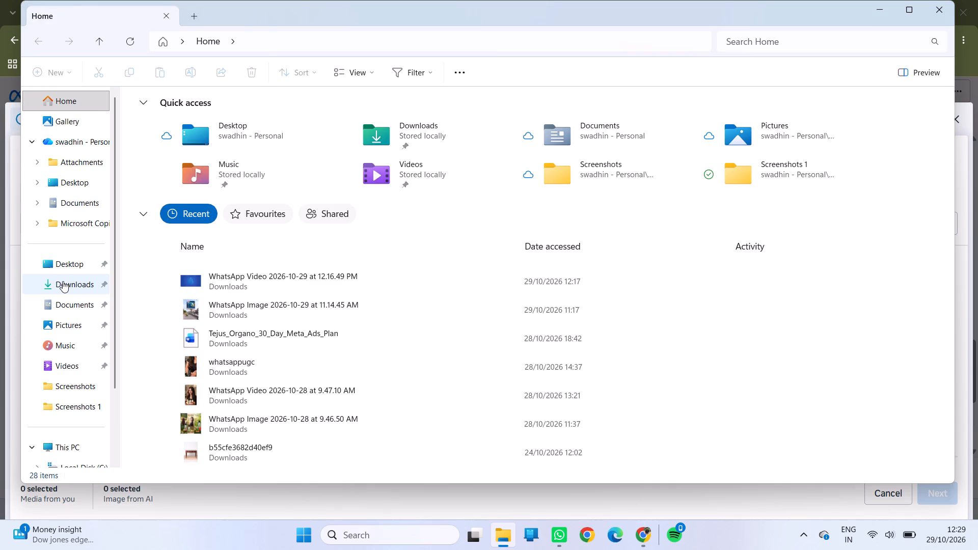
pyautogui.click(242, 279)
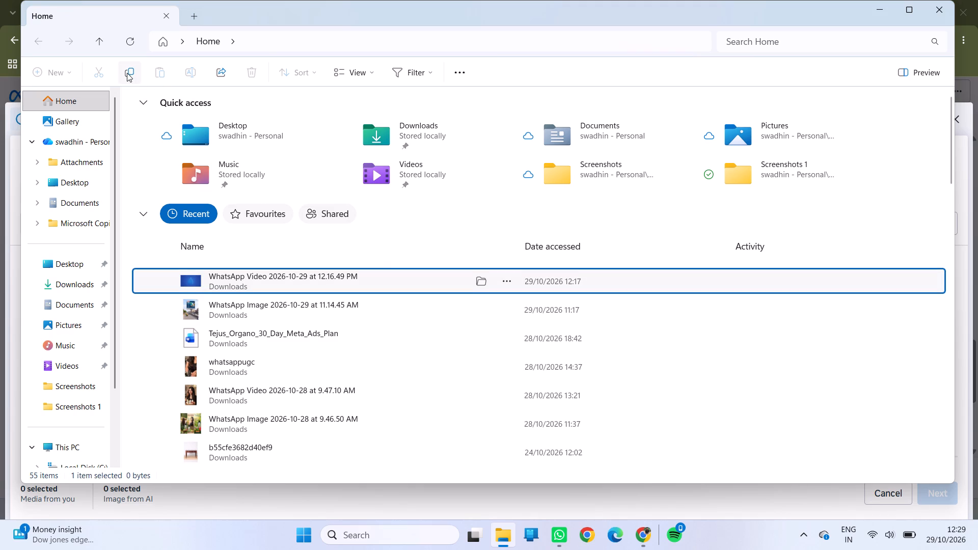
pyautogui.click(127, 73)
pyautogui.click(127, 80)
# Switch back to Ads Manager in Chrome and upload the copied WhatsApp Video 2026-10-29 at 12.16.49 PM as new ad media.
pyautogui.click(640, 538)
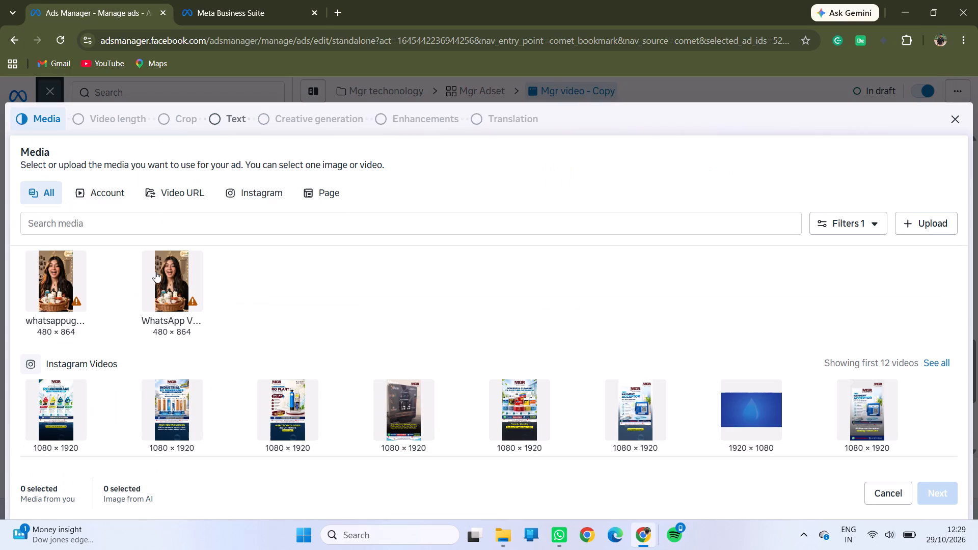
pyautogui.click(922, 223)
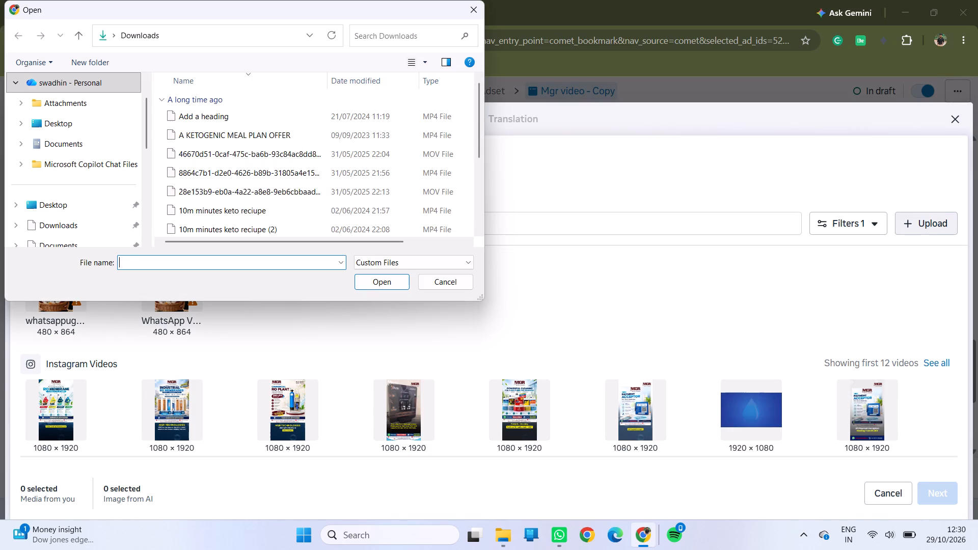
pyautogui.click(132, 263)
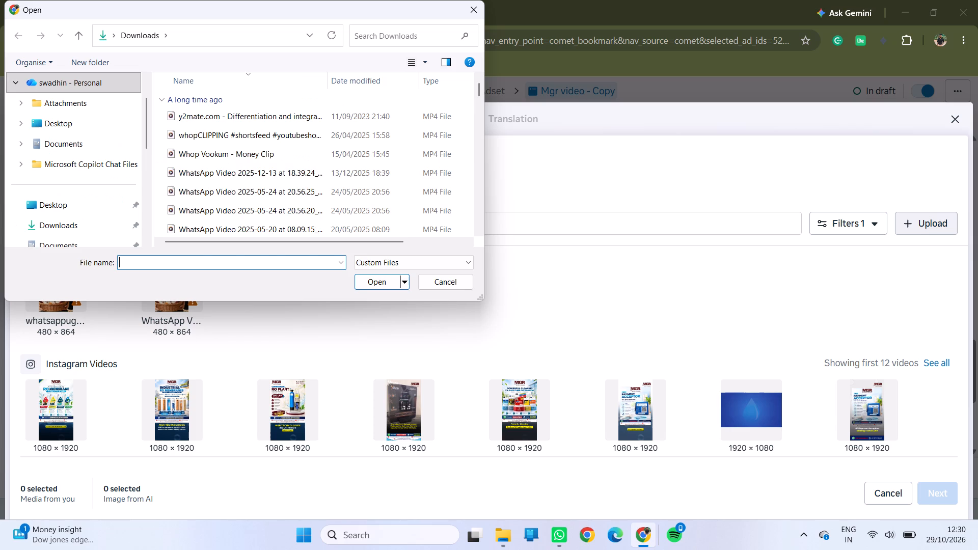
pyautogui.hotkey('ctrl', 'v')
pyautogui.click(386, 285)
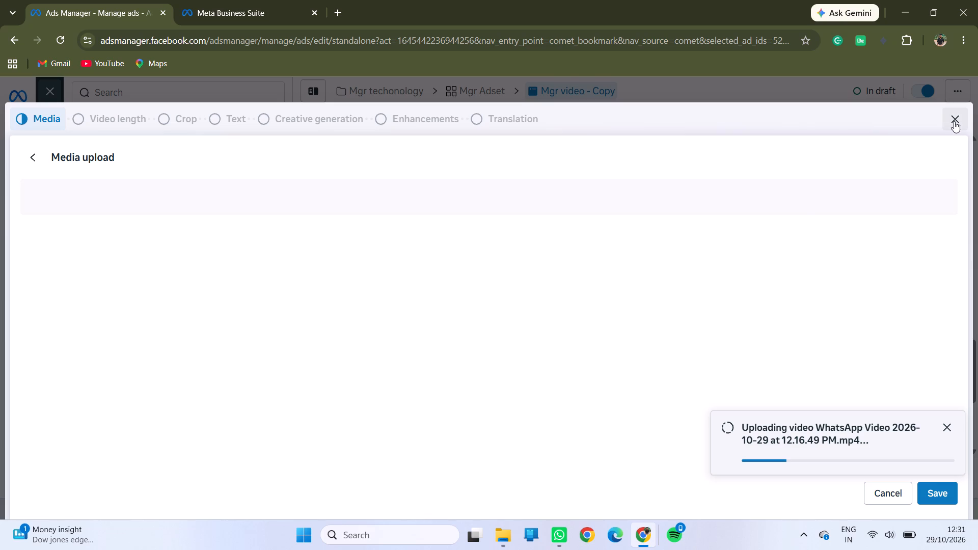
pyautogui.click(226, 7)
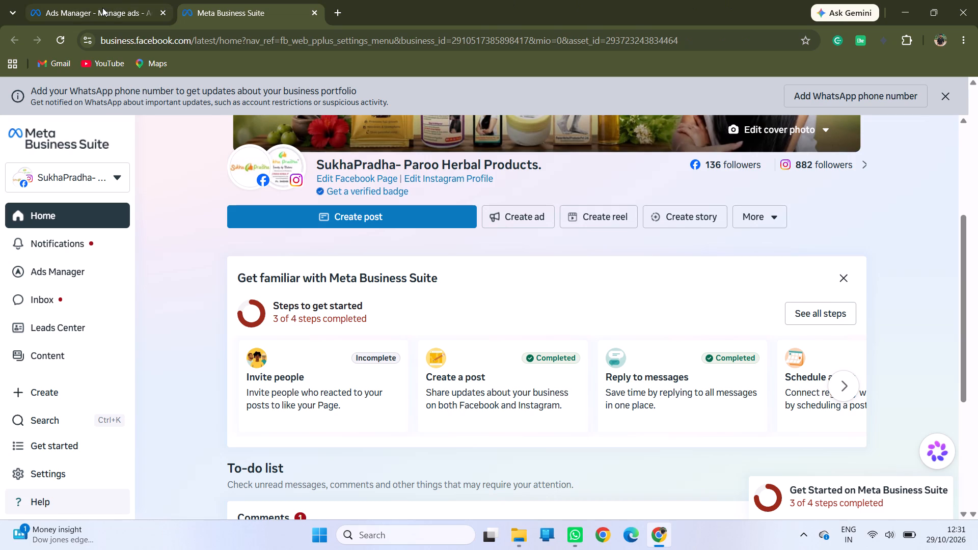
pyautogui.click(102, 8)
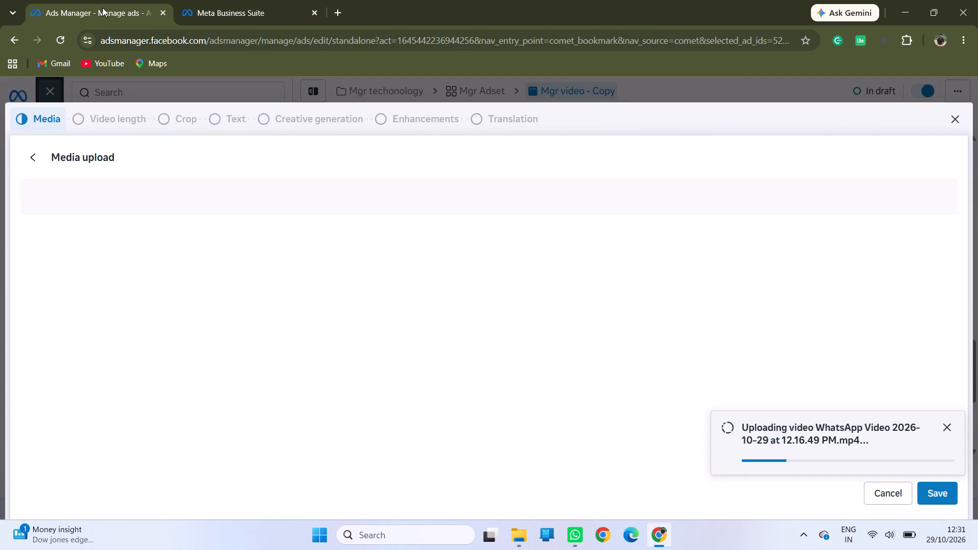
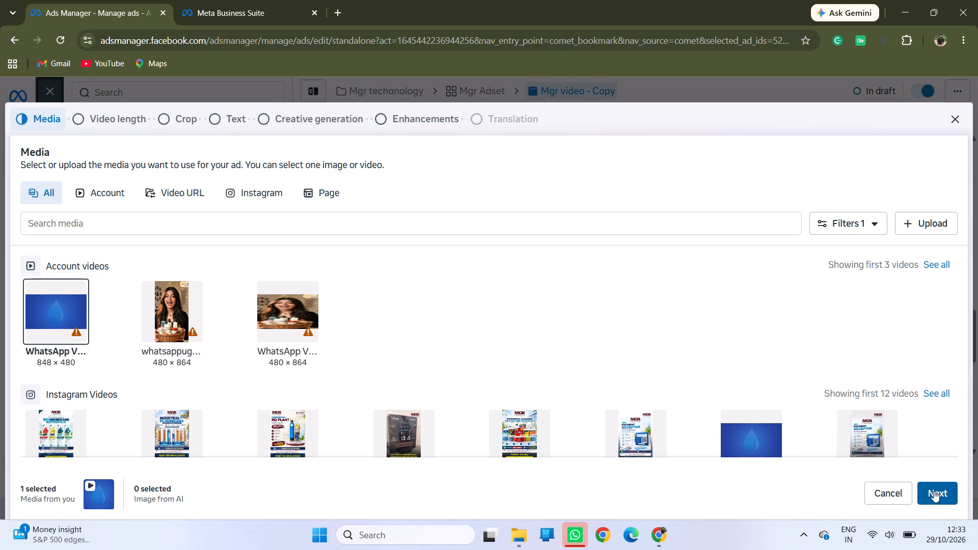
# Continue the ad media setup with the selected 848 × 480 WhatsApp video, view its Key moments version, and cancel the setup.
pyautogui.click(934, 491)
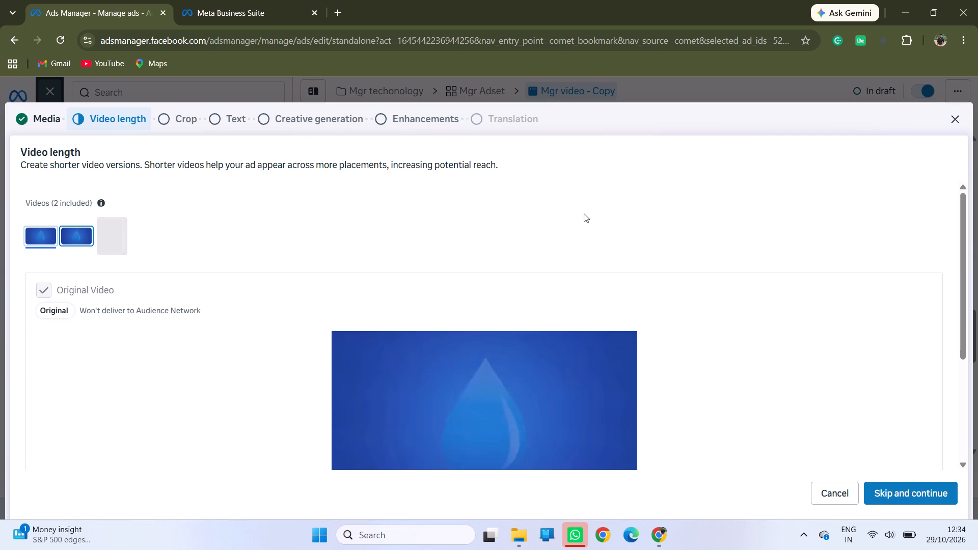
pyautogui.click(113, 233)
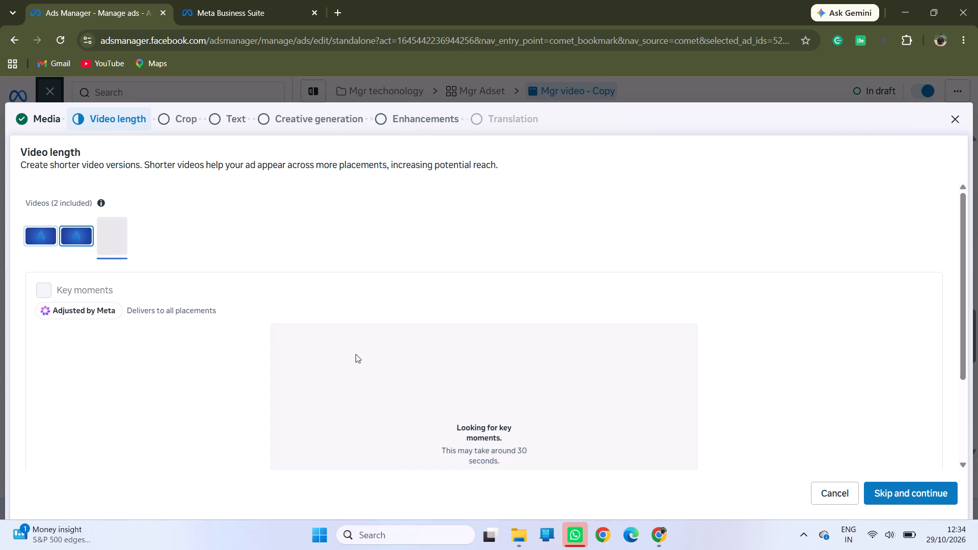
# Select the third video thumbnail among the included videos in the Video length stage.
pyautogui.click(107, 236)
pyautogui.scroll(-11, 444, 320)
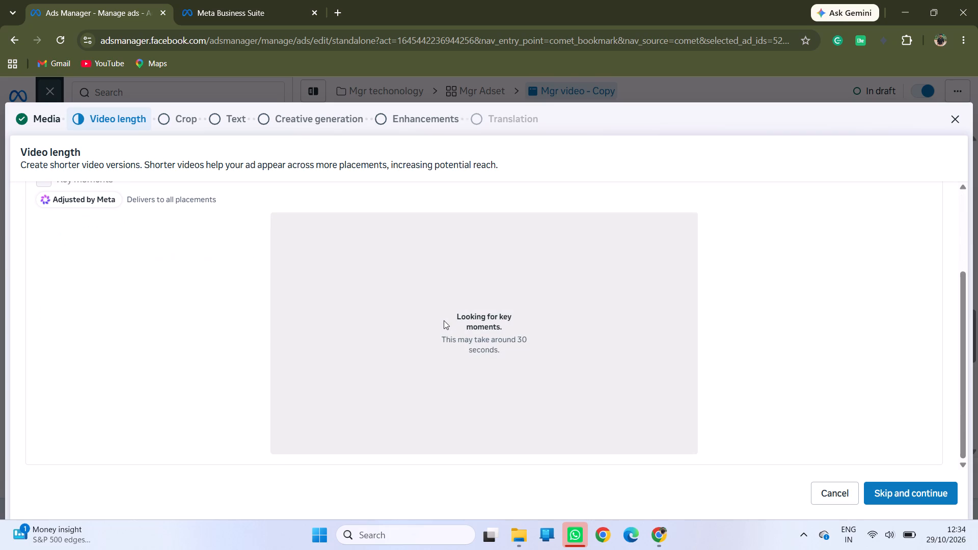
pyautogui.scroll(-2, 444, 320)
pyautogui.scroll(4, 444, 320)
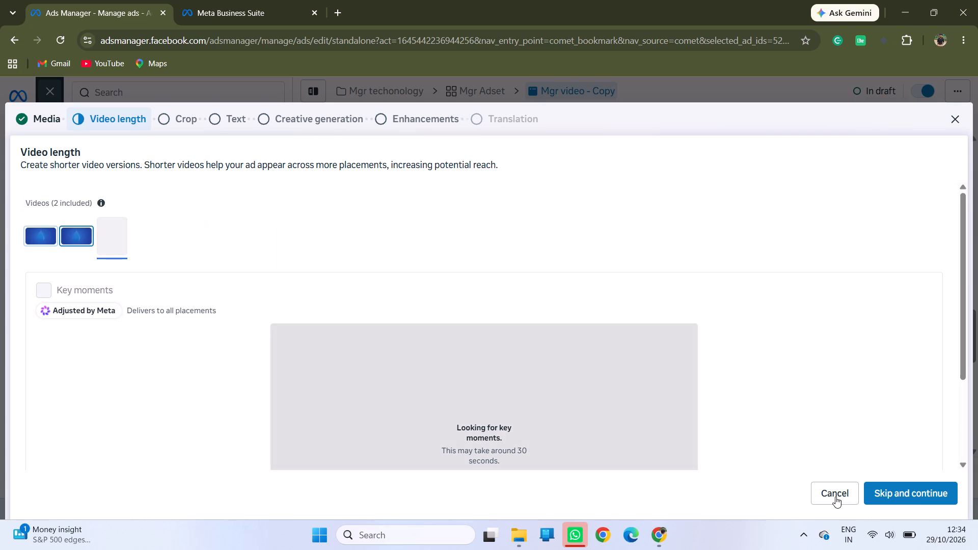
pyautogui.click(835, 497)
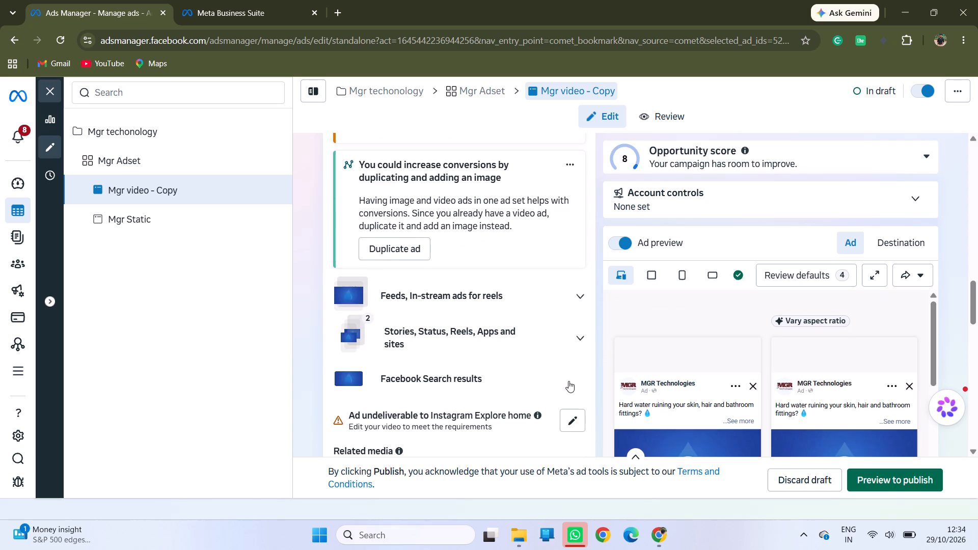
# Examine the Mgr video - Copy ad's related media and Advantage+ creative settings, and its previews for Facebook and Instagram placements.
pyautogui.scroll(-6, 568, 381)
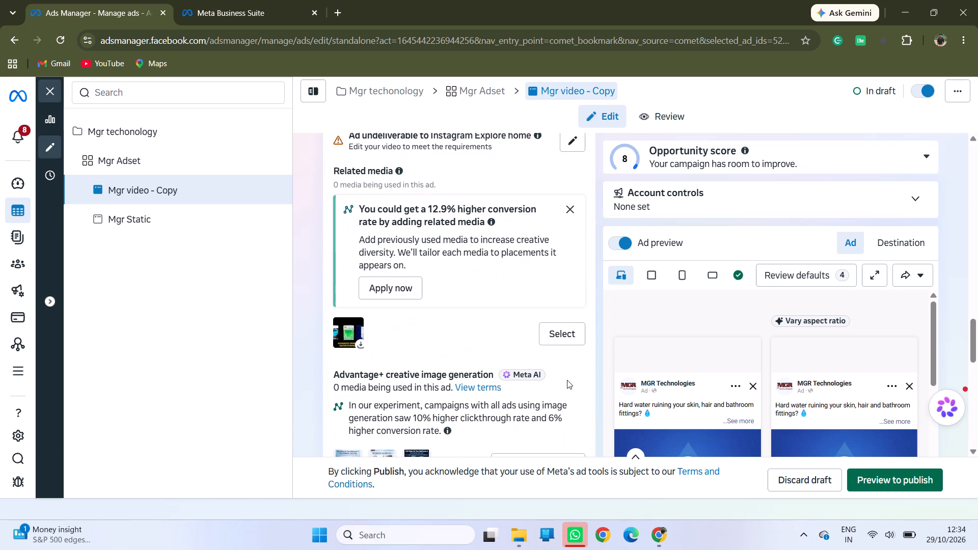
pyautogui.scroll(-2, 497, 272)
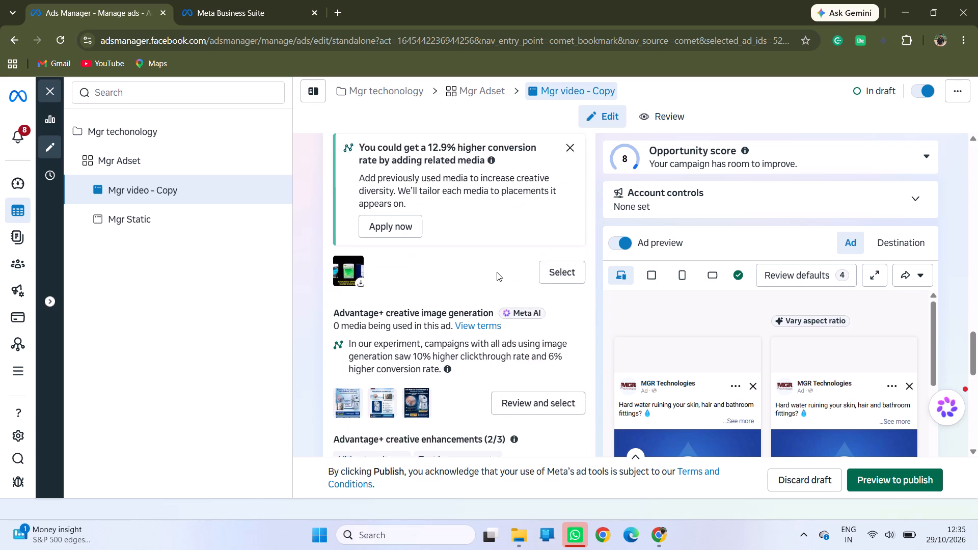
pyautogui.scroll(-5, 623, 342)
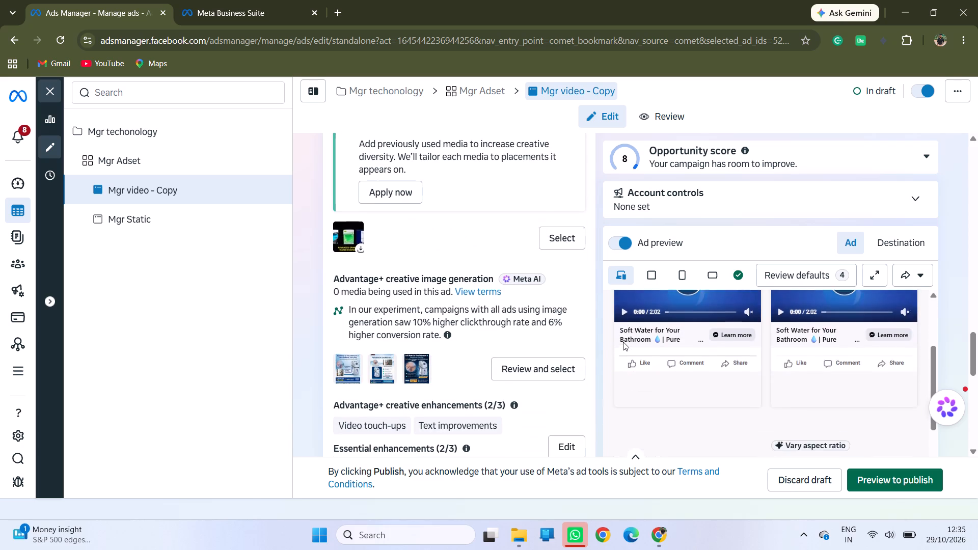
pyautogui.scroll(-9, 623, 342)
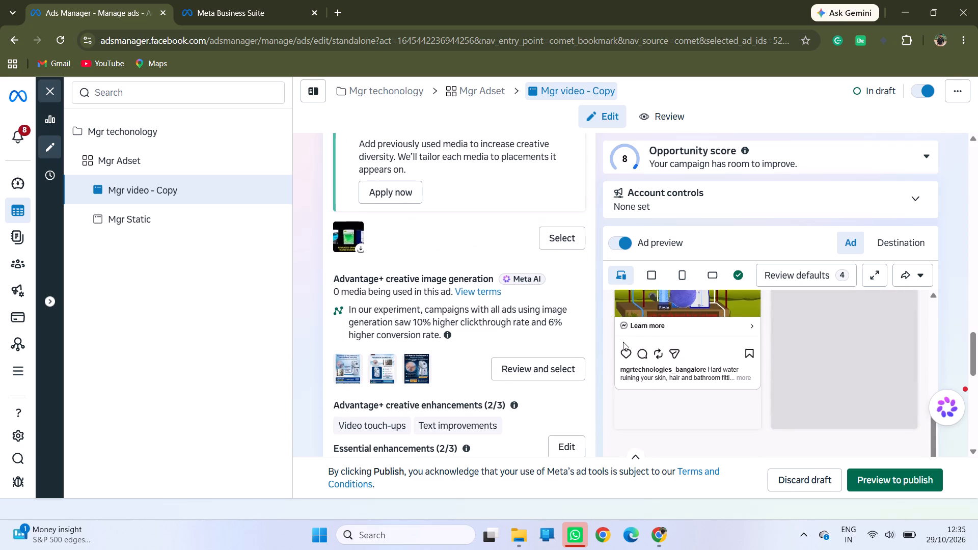
pyautogui.scroll(-2, 623, 342)
pyautogui.scroll(6, 623, 342)
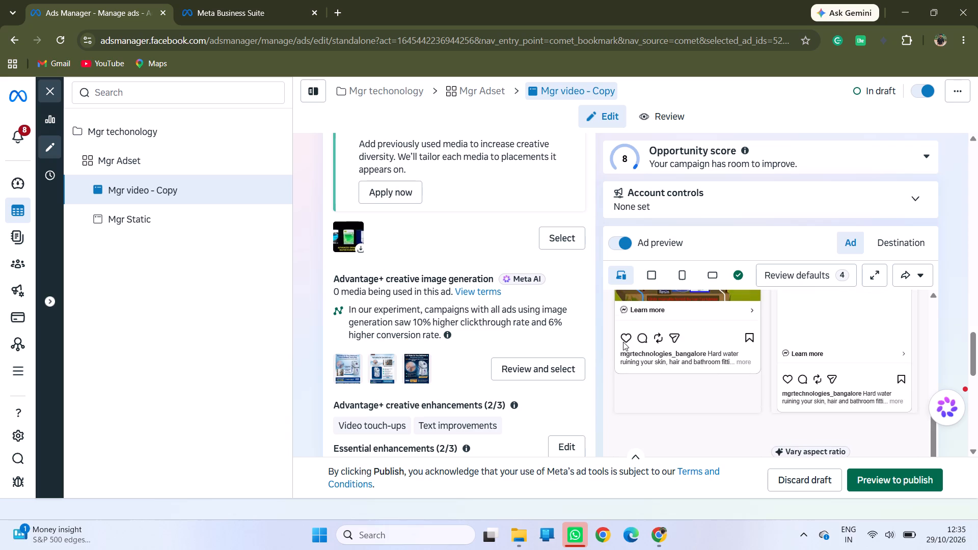
pyautogui.scroll(3, 623, 342)
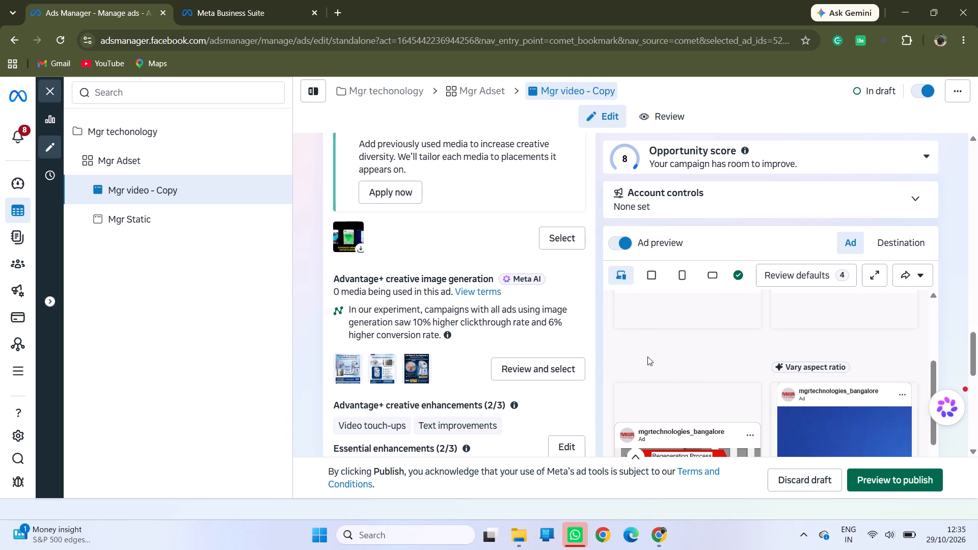
pyautogui.scroll(-1, 698, 381)
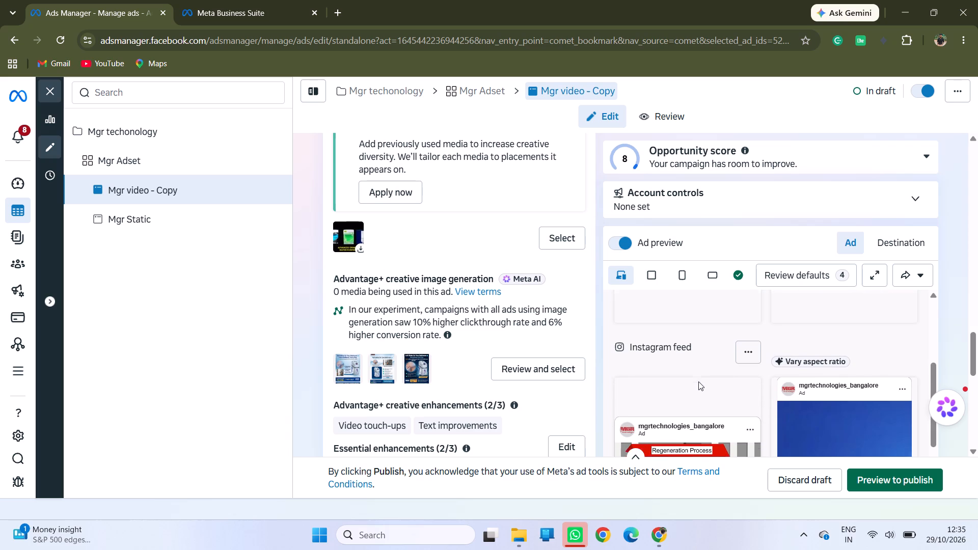
pyautogui.scroll(-1, 698, 381)
pyautogui.scroll(10, 698, 381)
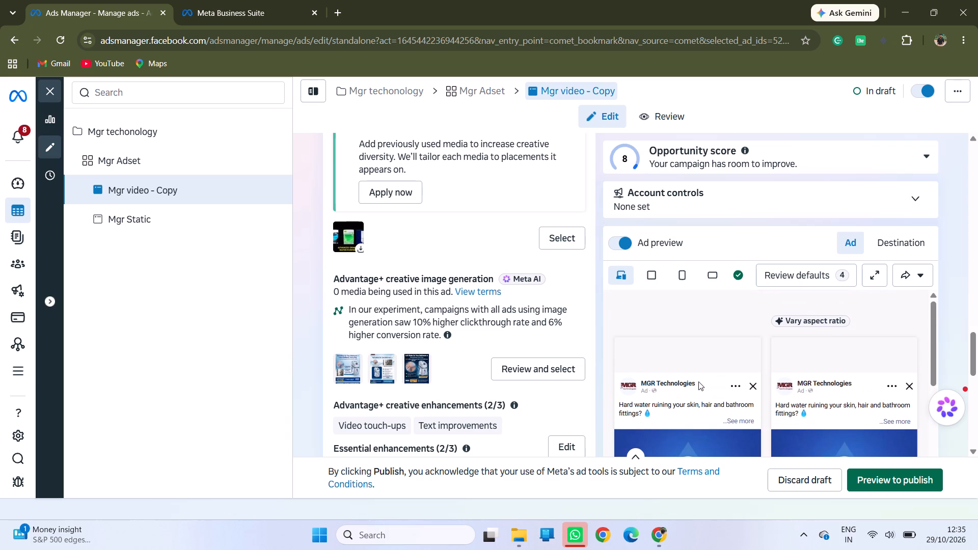
pyautogui.scroll(4, 698, 381)
pyautogui.scroll(-3, 698, 381)
pyautogui.scroll(1, 698, 381)
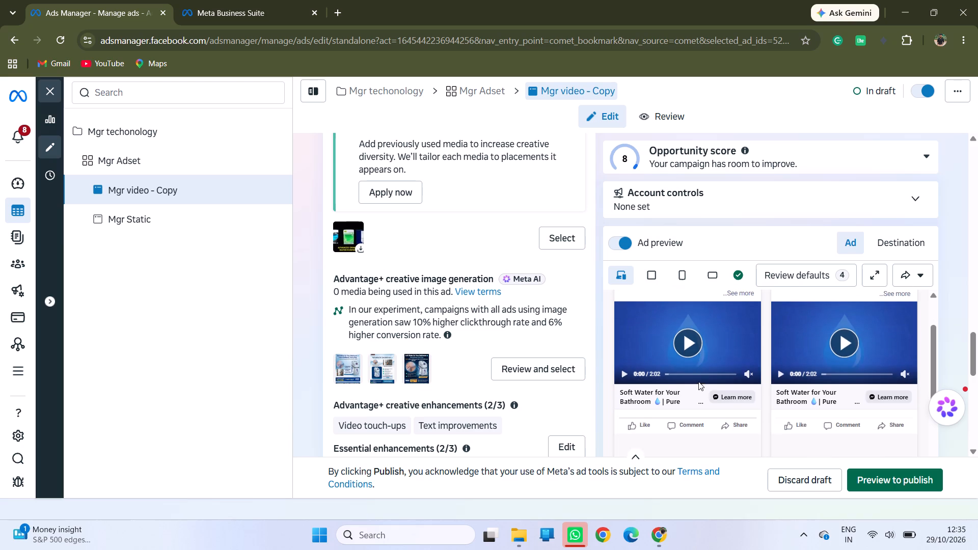
pyautogui.scroll(1, 698, 381)
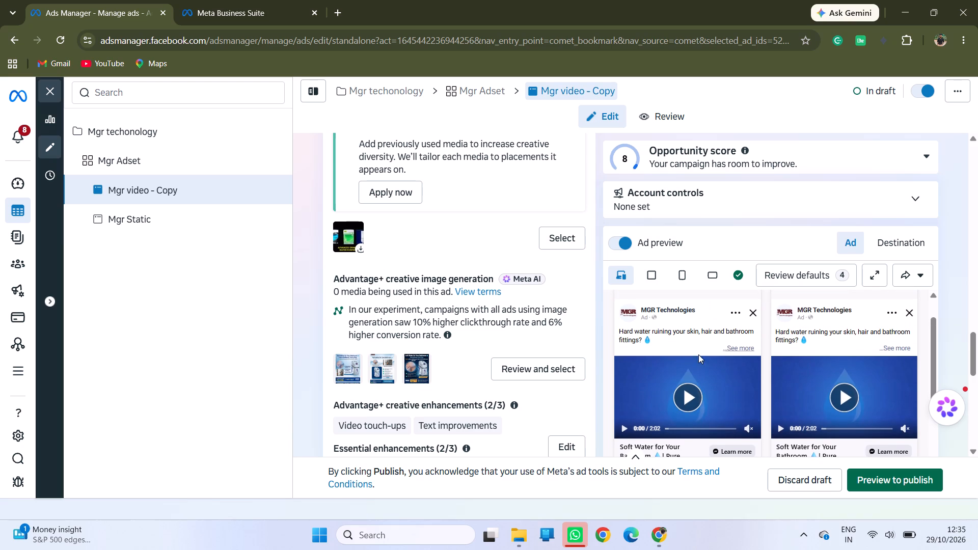
# Examine the draft video ad's settings, from creative enhancements, conversation template and tracking to ad setup and identity.
pyautogui.scroll(-7, 505, 387)
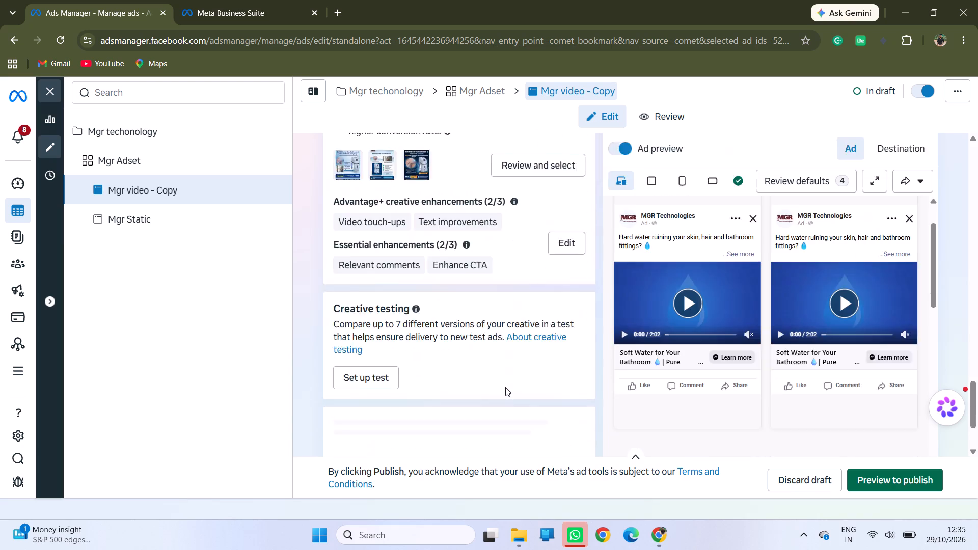
pyautogui.scroll(-11, 505, 387)
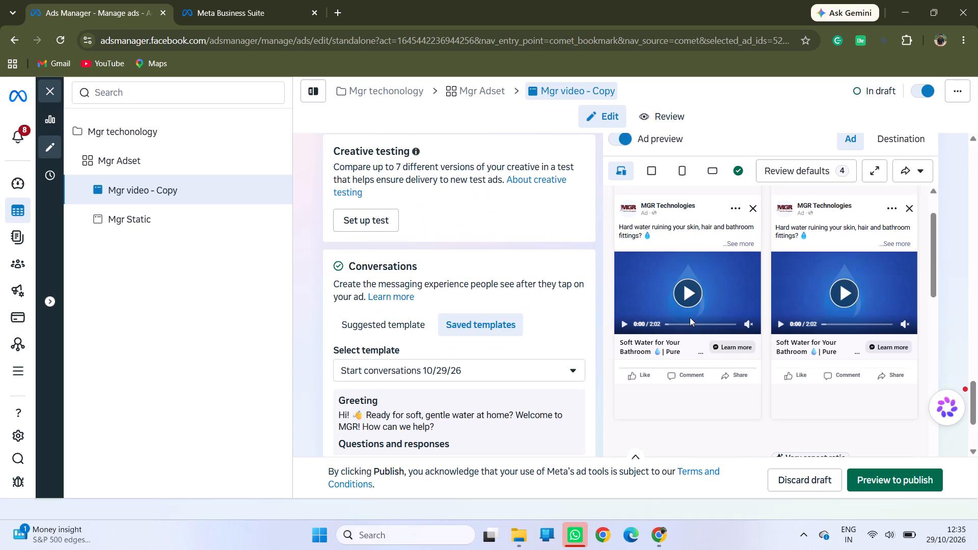
pyautogui.scroll(-7, 454, 399)
pyautogui.scroll(1, 454, 399)
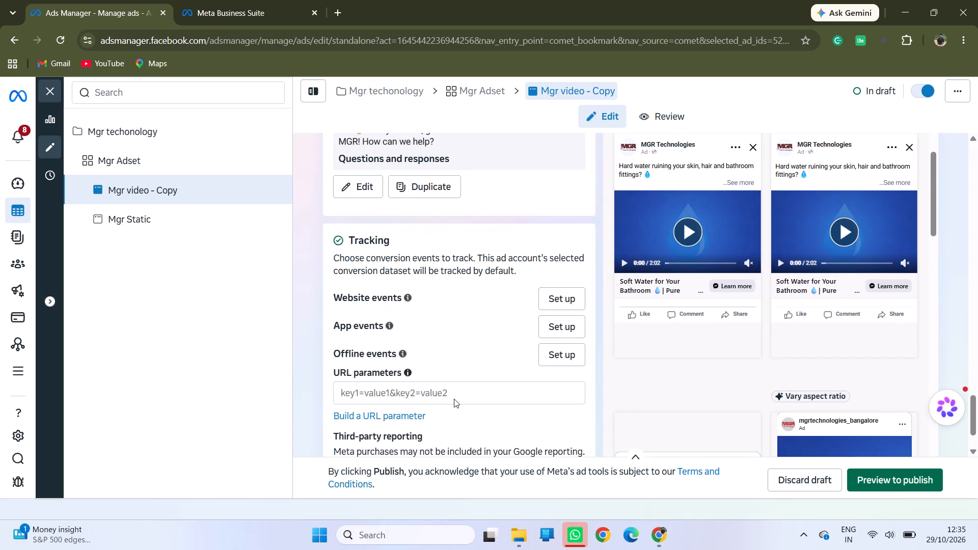
pyautogui.scroll(2, 454, 399)
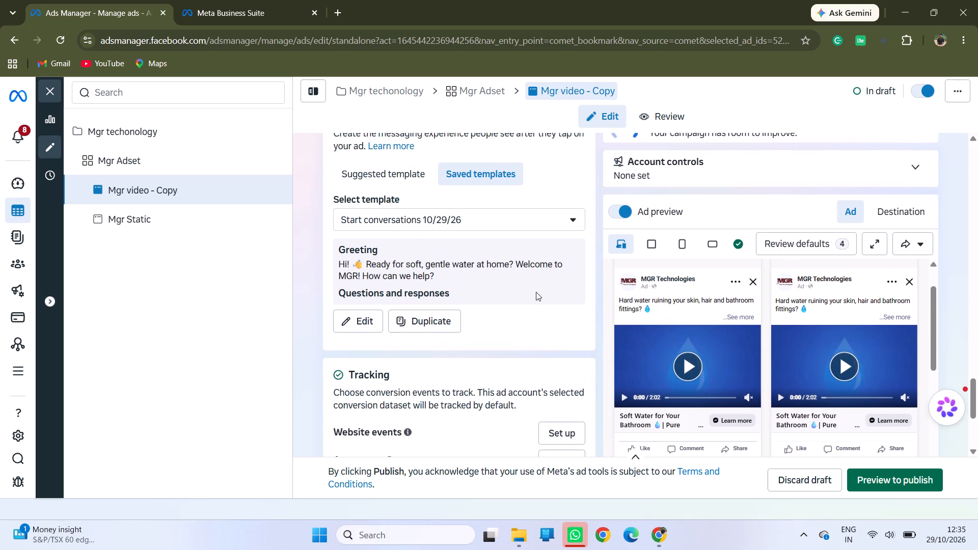
pyautogui.scroll(13, 539, 292)
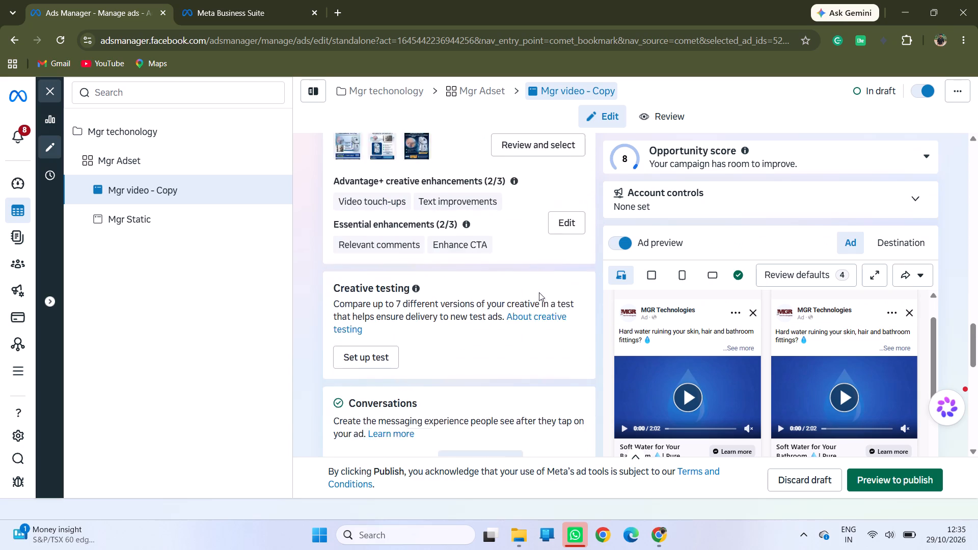
pyautogui.scroll(17, 539, 292)
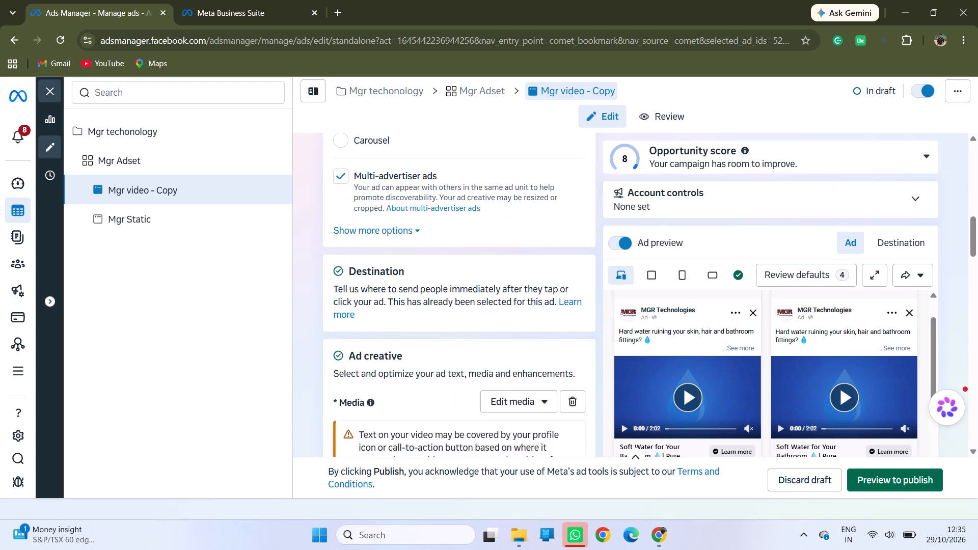
pyautogui.scroll(5, 539, 292)
pyautogui.scroll(-6, 539, 292)
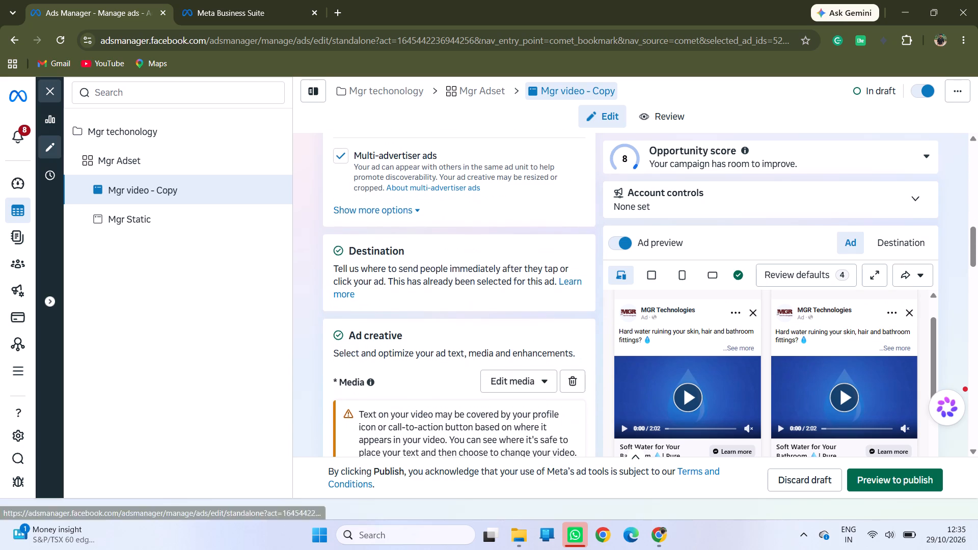
pyautogui.scroll(6, 539, 292)
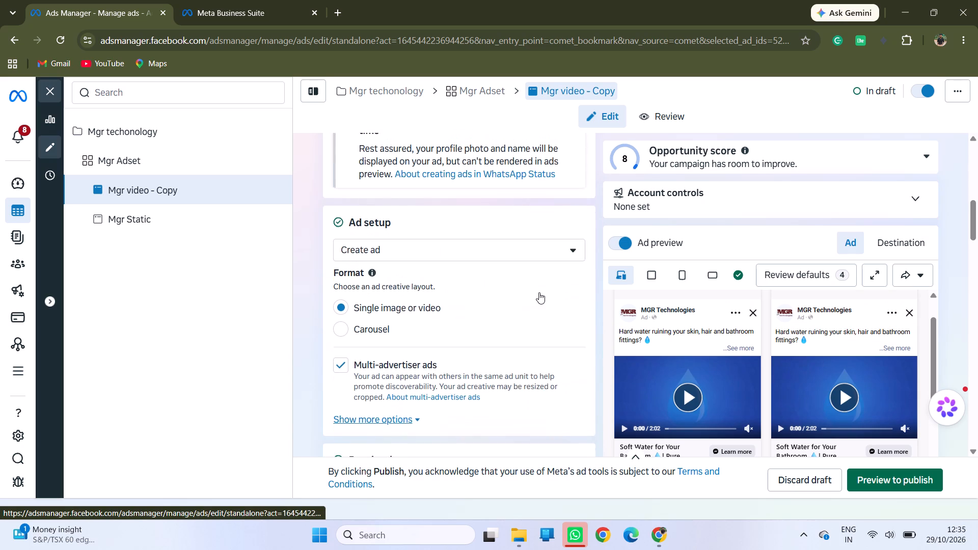
pyautogui.scroll(7, 539, 292)
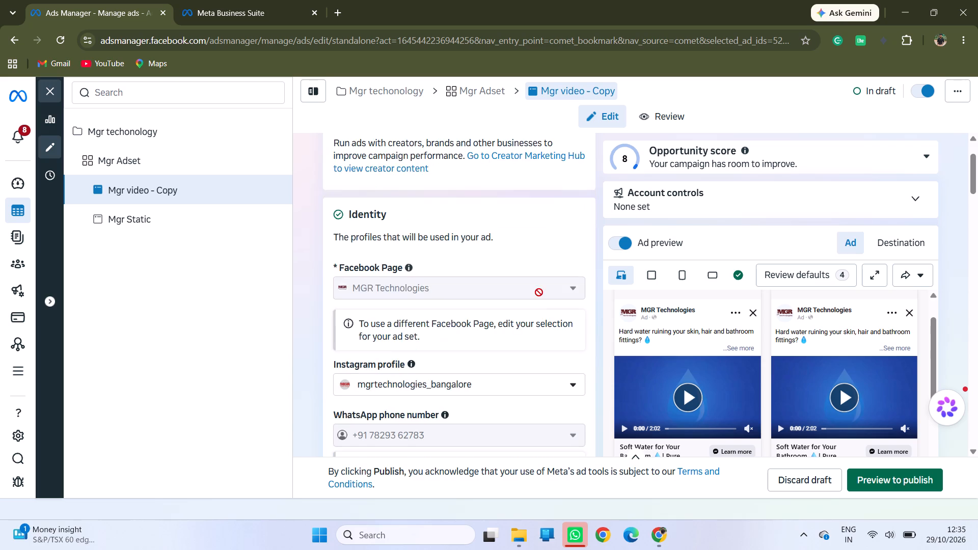
pyautogui.scroll(3, 539, 292)
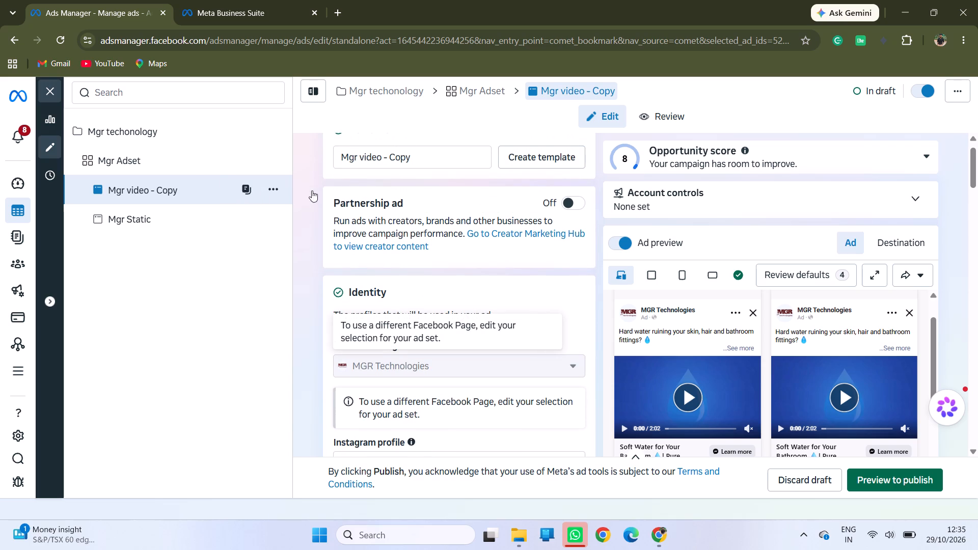
# Rename the draft ad as Mgr video by removing the Copy suffix from its name.
pyautogui.click(415, 157)
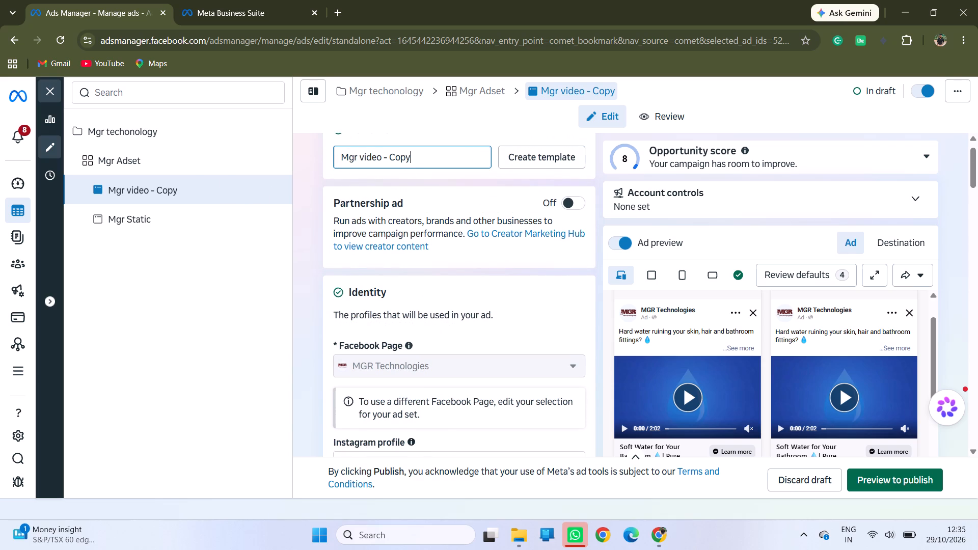
pyautogui.press('BackSpace')
pyautogui.press('BackSpace')
pyautogui.press('BackSpace')
pyautogui.press('BackSpace')
pyautogui.press('BackSpace')
pyautogui.press('BackSpace')
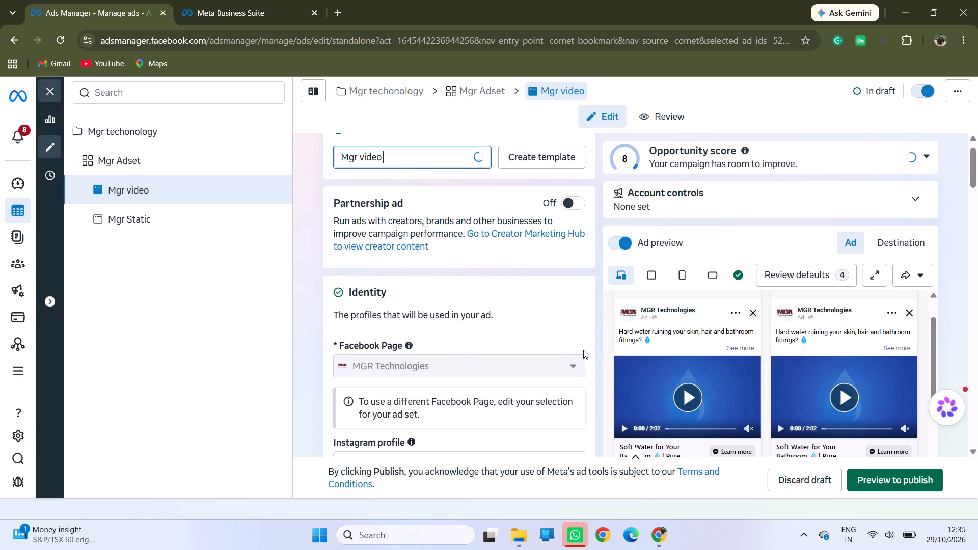
# Examine the Mgr video ad's setup, destination and creative settings, including placement media, related media and Advantage+ enhancements.
pyautogui.scroll(-8, 458, 384)
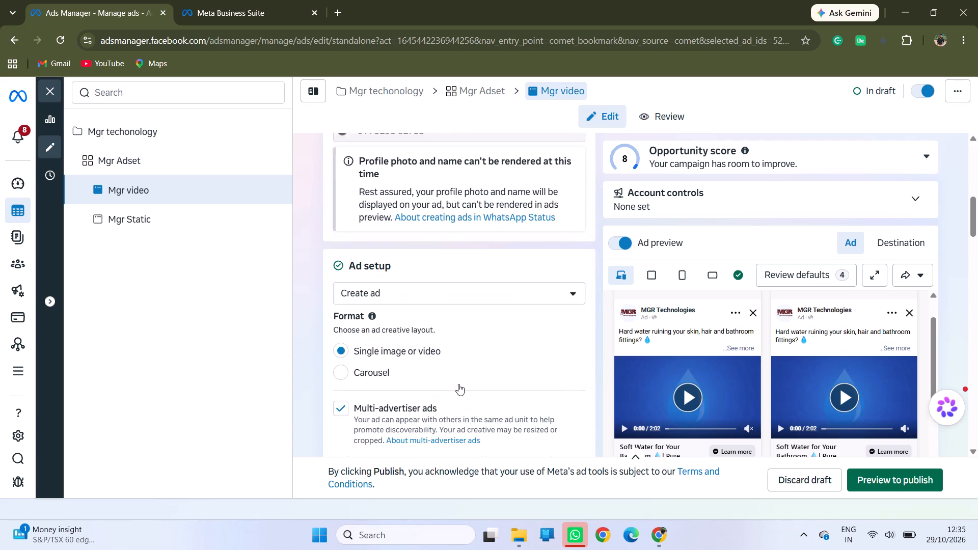
pyautogui.scroll(-7, 458, 384)
pyautogui.scroll(1, 458, 384)
pyautogui.scroll(-3, 458, 384)
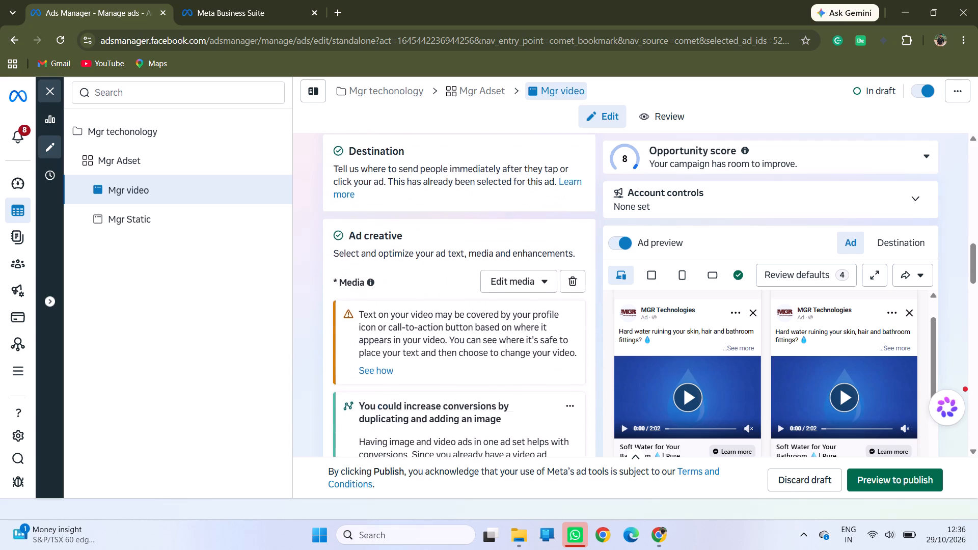
pyautogui.scroll(-10, 458, 381)
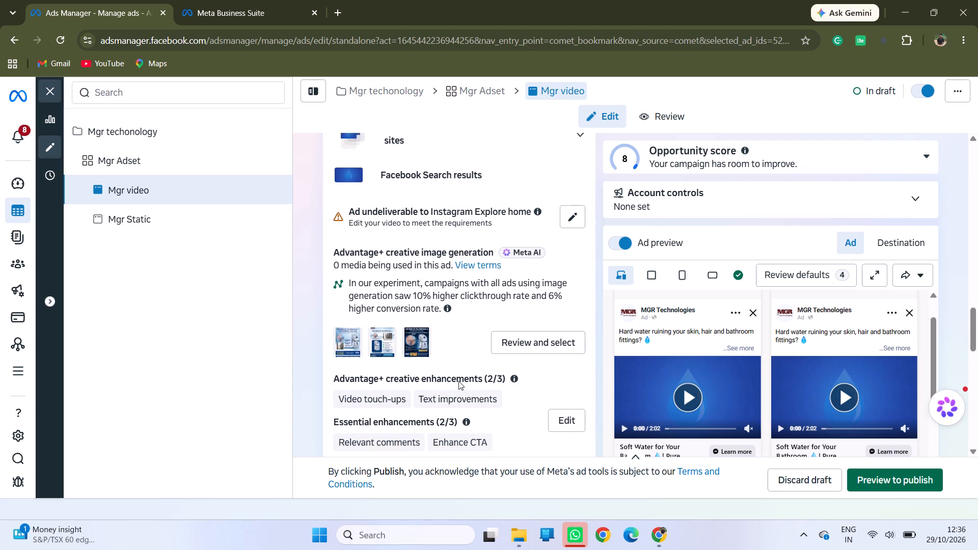
pyautogui.scroll(-1, 458, 381)
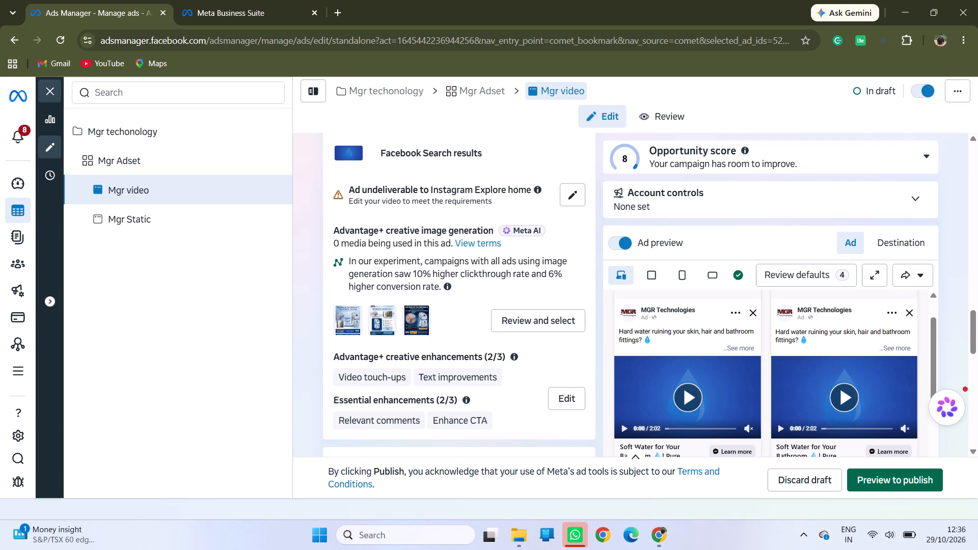
pyautogui.scroll(-2, 458, 381)
pyautogui.scroll(1, 458, 381)
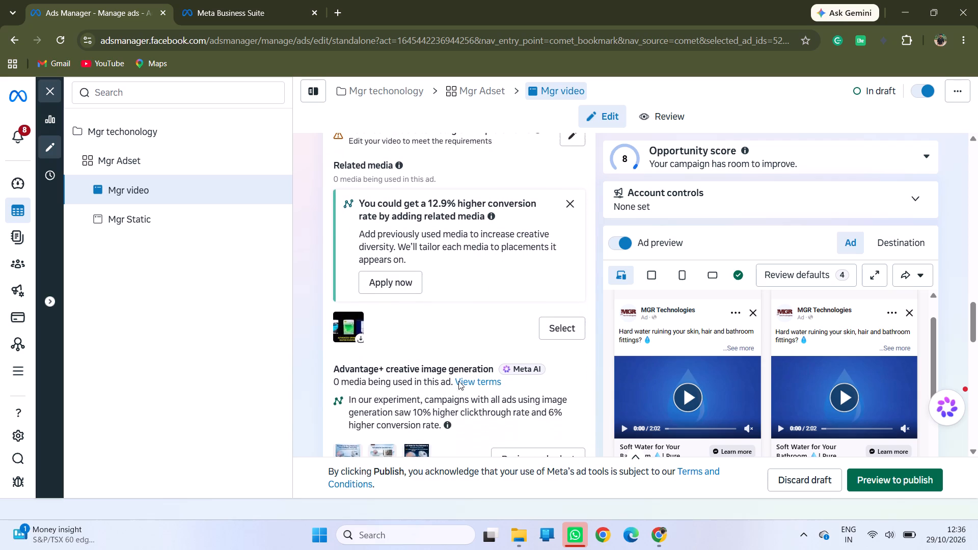
pyautogui.scroll(3, 458, 381)
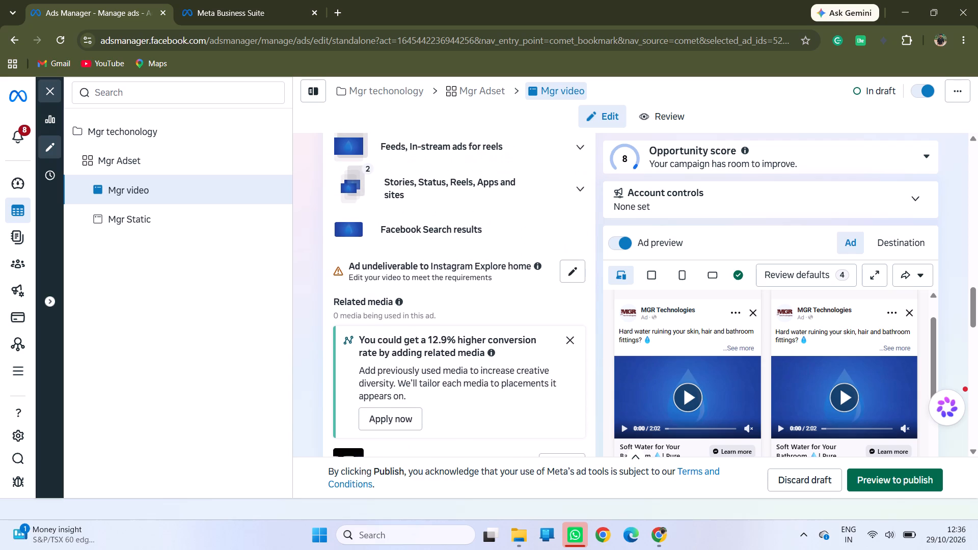
pyautogui.scroll(-9, 458, 381)
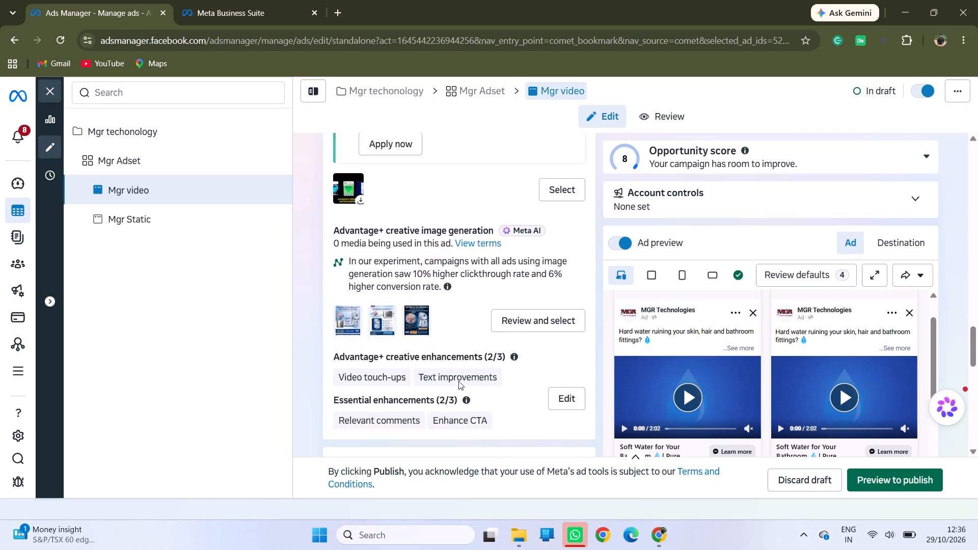
# Examine the ad's creative testing, conversation template and tracking settings.
pyautogui.scroll(-8, 458, 381)
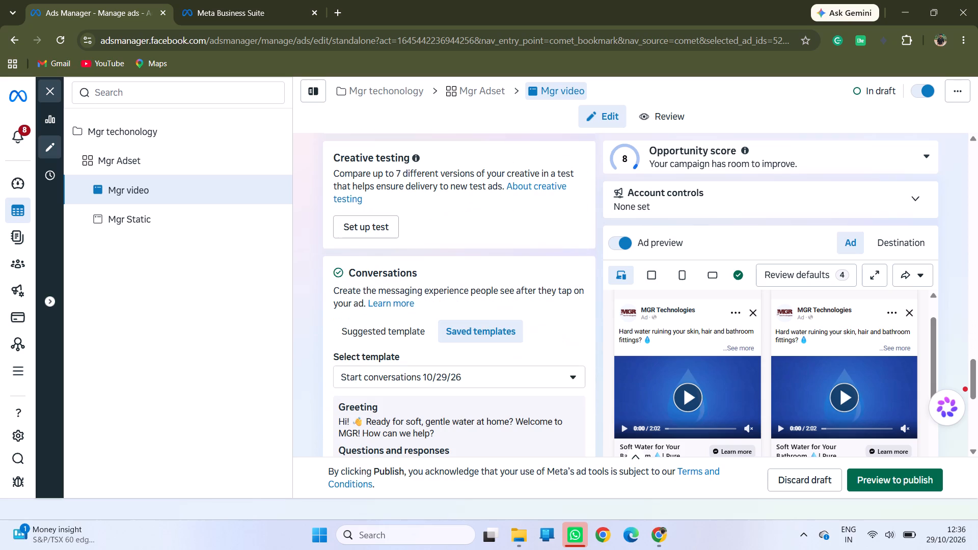
pyautogui.scroll(-7, 458, 381)
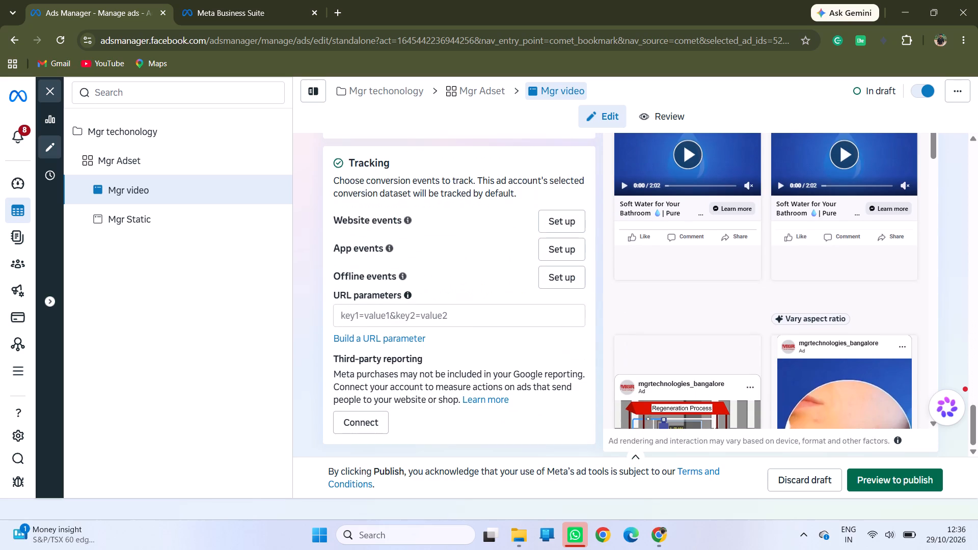
pyautogui.scroll(-7, 426, 360)
pyautogui.scroll(4, 426, 360)
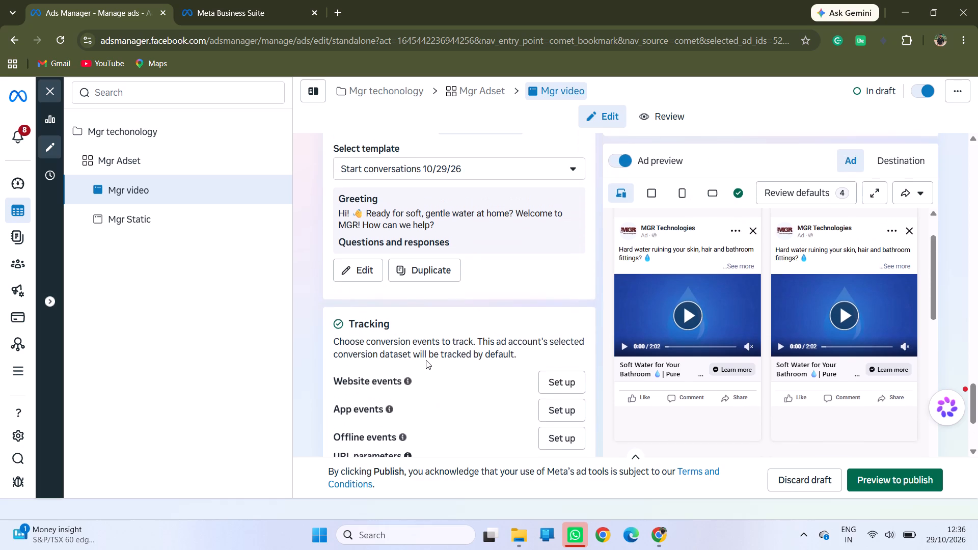
pyautogui.scroll(1, 426, 360)
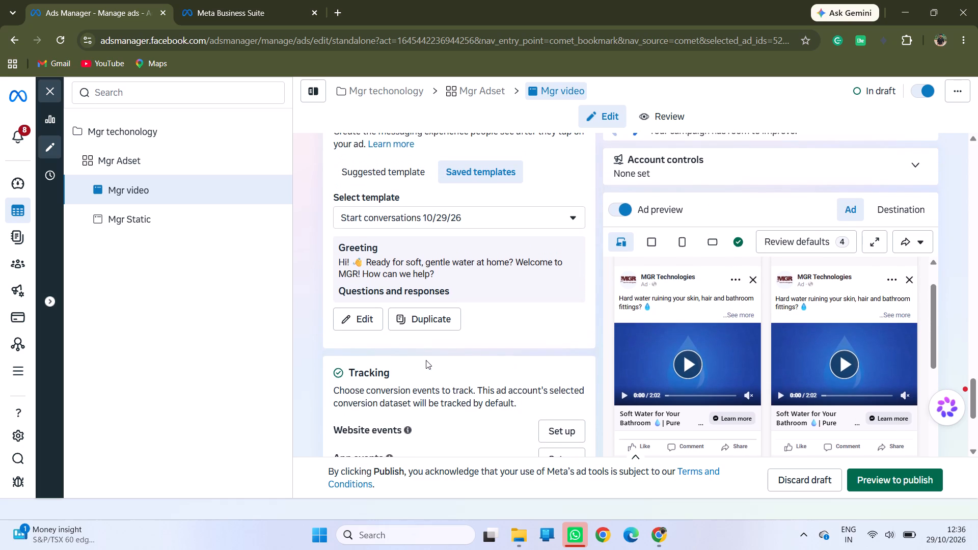
# Open a new browser tab.
pyautogui.click(343, 12)
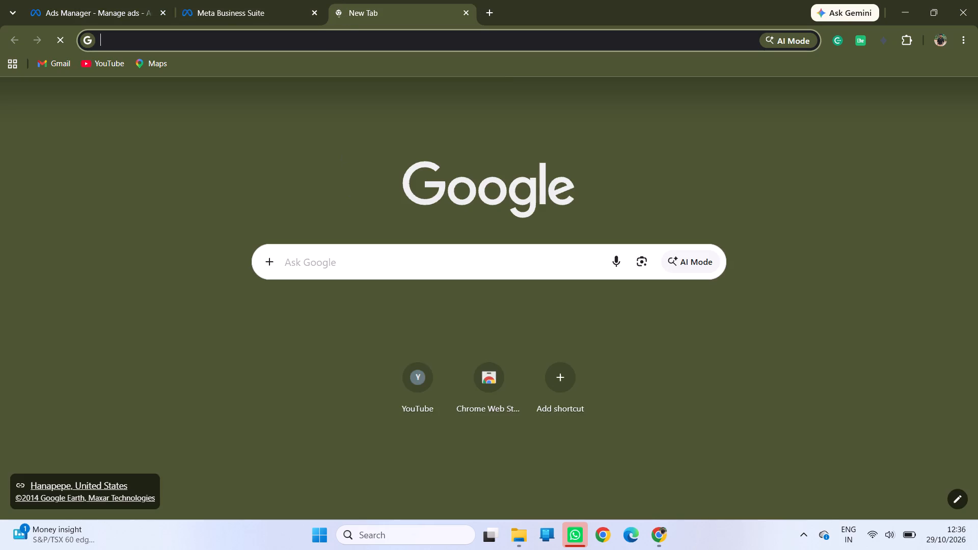
pyautogui.click(351, 261)
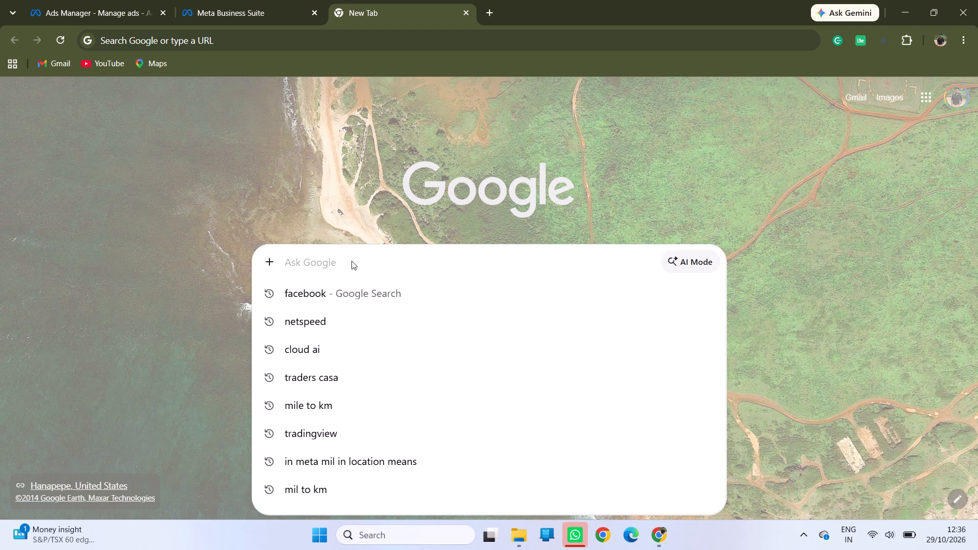
pyautogui.write('clo')
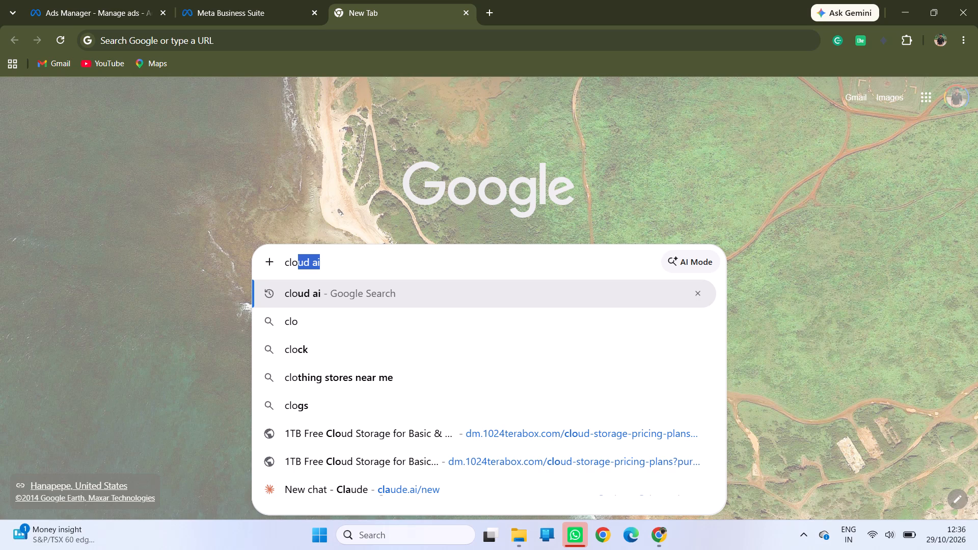
pyautogui.click(337, 291)
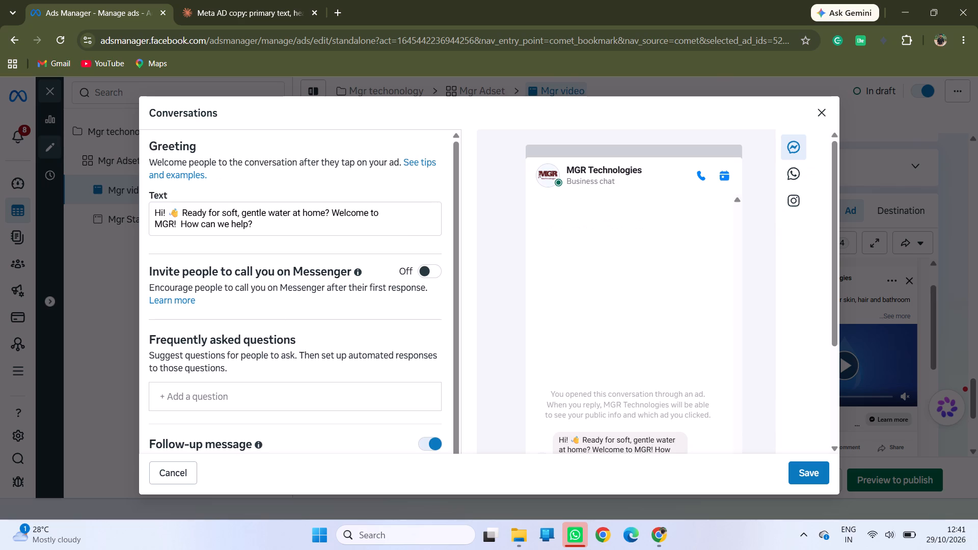
pyautogui.moveTo(254, 224); pyautogui.dragTo(150, 202)
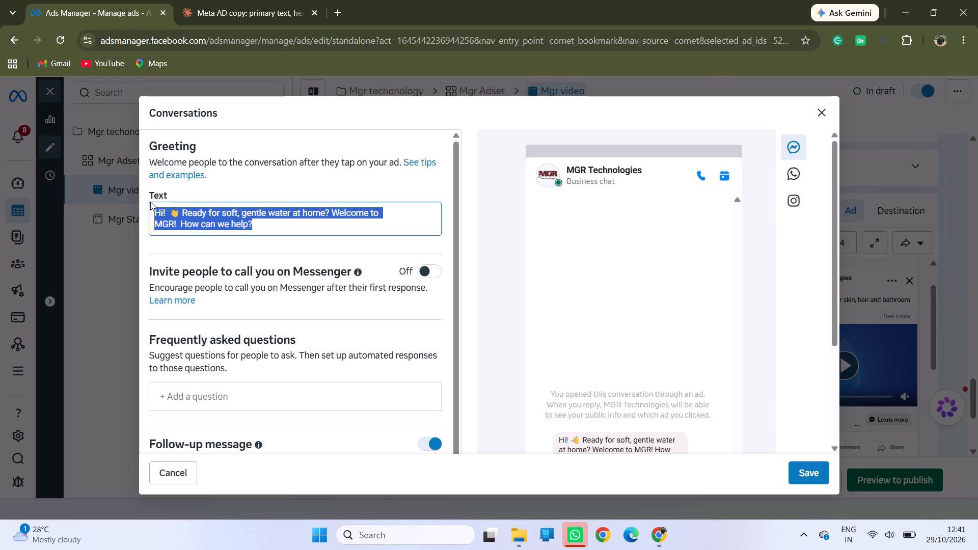
pyautogui.hotkey('ctrl', 'v')
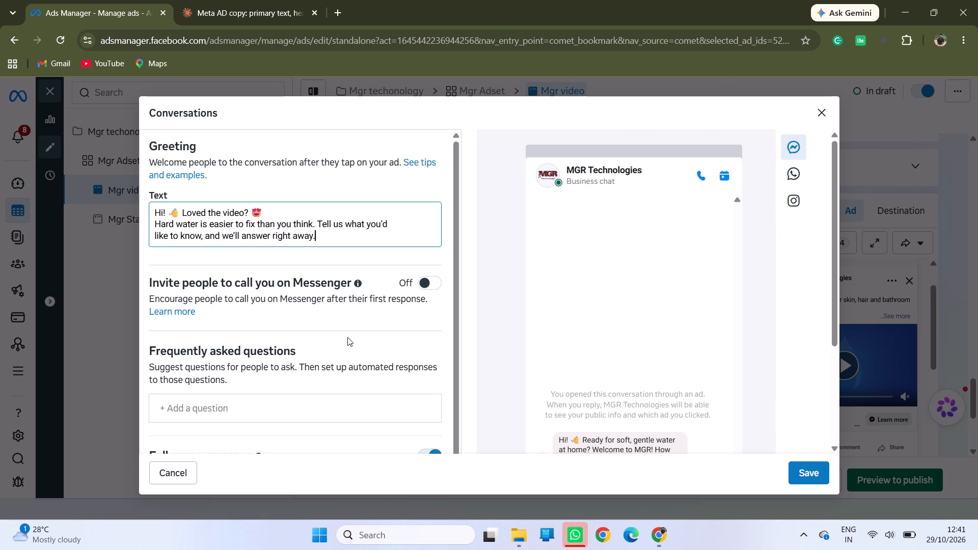
pyautogui.scroll(-3, 620, 369)
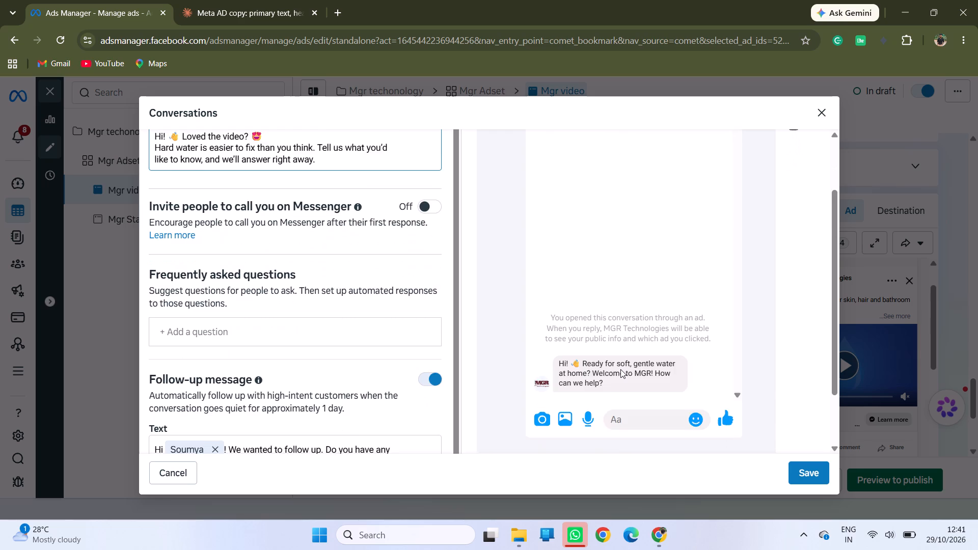
pyautogui.scroll(-3, 620, 369)
pyautogui.scroll(5, 620, 369)
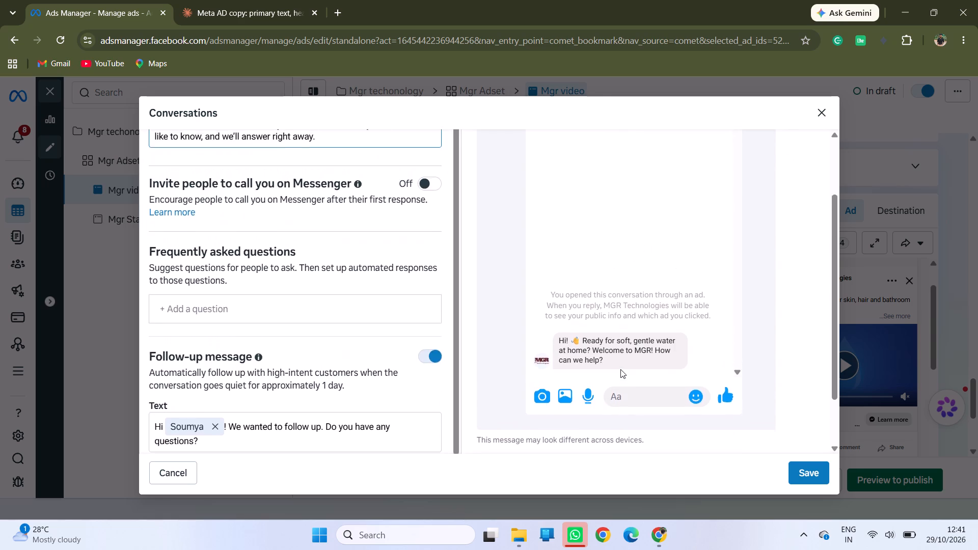
pyautogui.scroll(4, 620, 369)
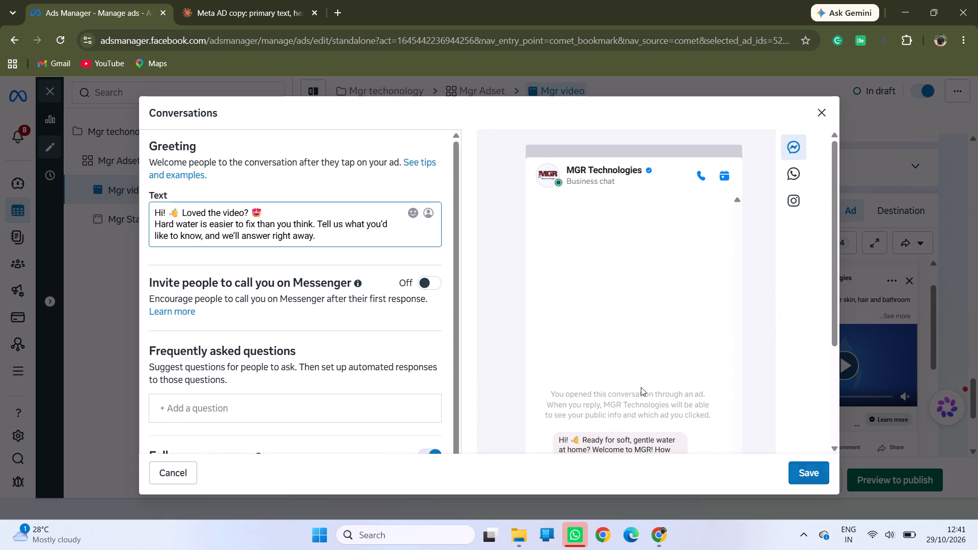
pyautogui.scroll(-3, 641, 387)
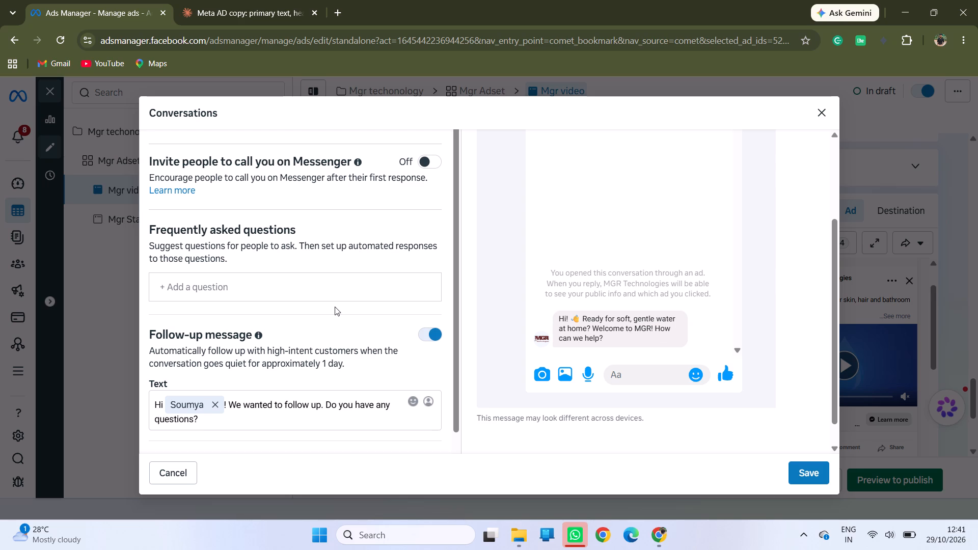
pyautogui.scroll(3, 335, 307)
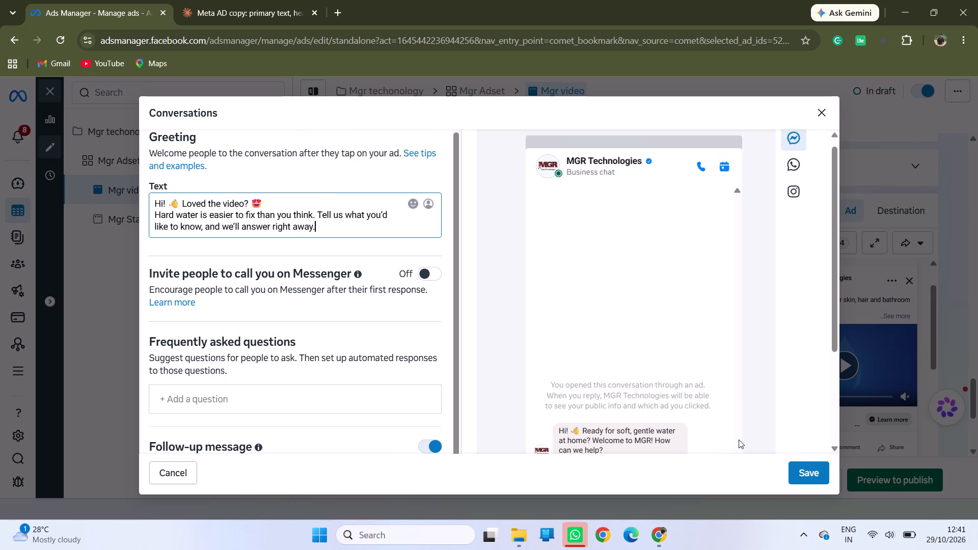
pyautogui.click(808, 478)
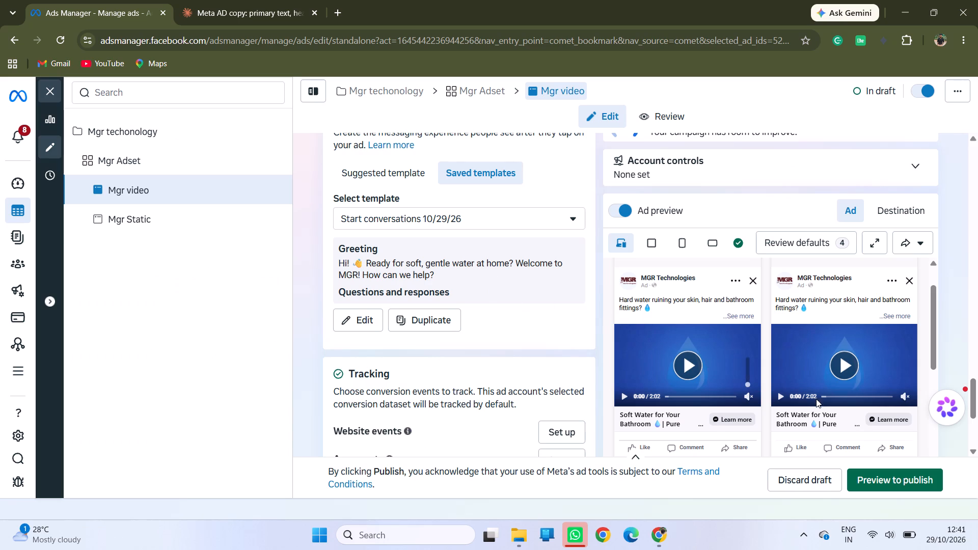
# Review the Mgr video ad's conversation template, tracking, creative testing, placement media and Advantage+ image generation settings.
pyautogui.scroll(-1, 475, 341)
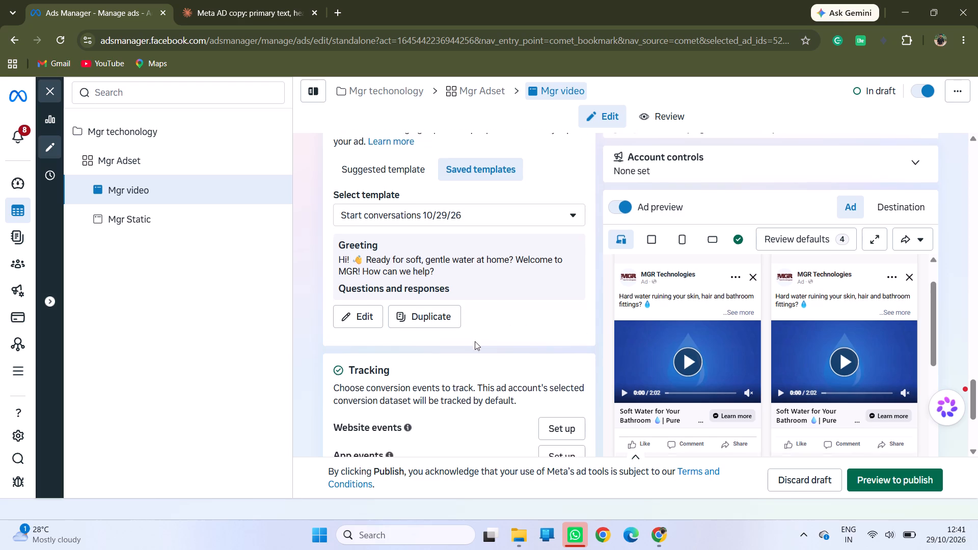
pyautogui.scroll(-10, 475, 341)
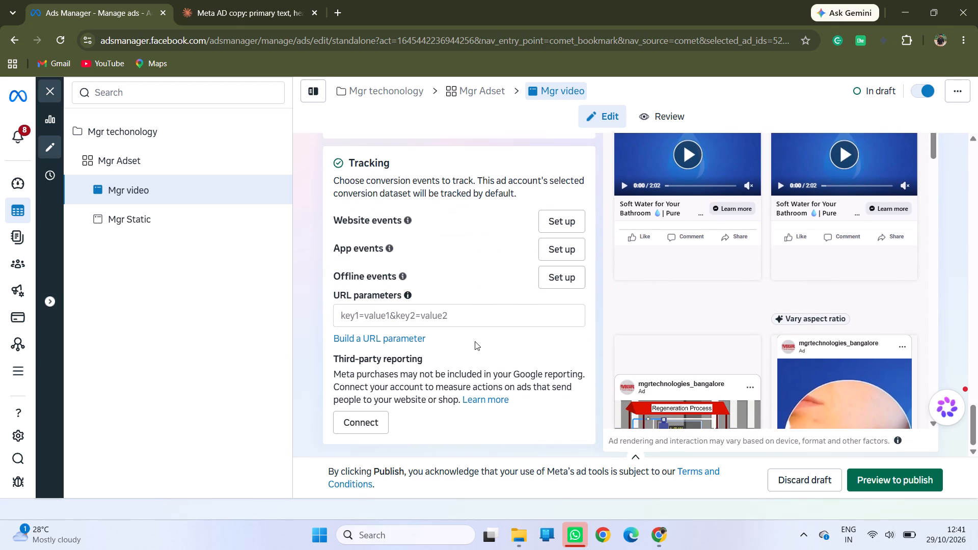
pyautogui.scroll(-9, 475, 341)
pyautogui.scroll(7, 475, 341)
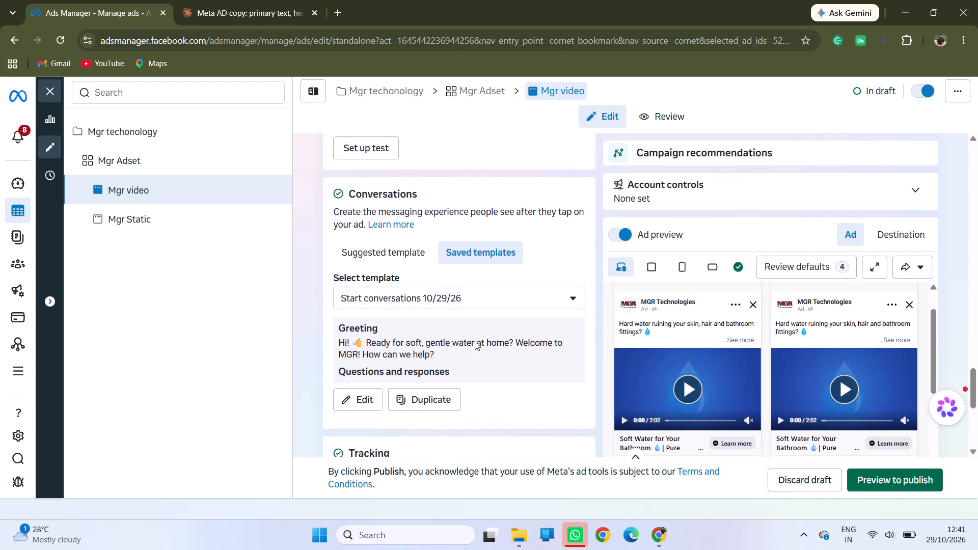
pyautogui.scroll(8, 475, 341)
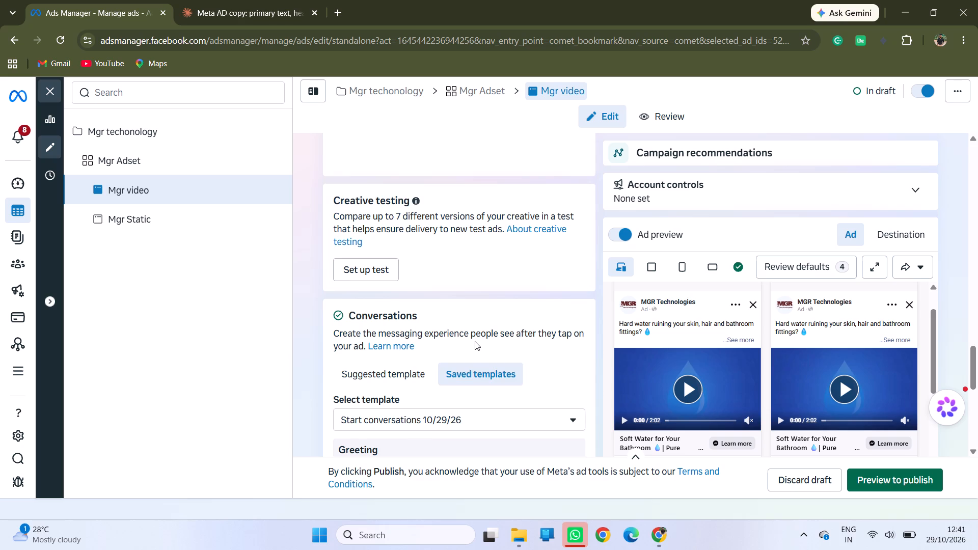
pyautogui.scroll(9, 475, 341)
pyautogui.scroll(-2, 475, 341)
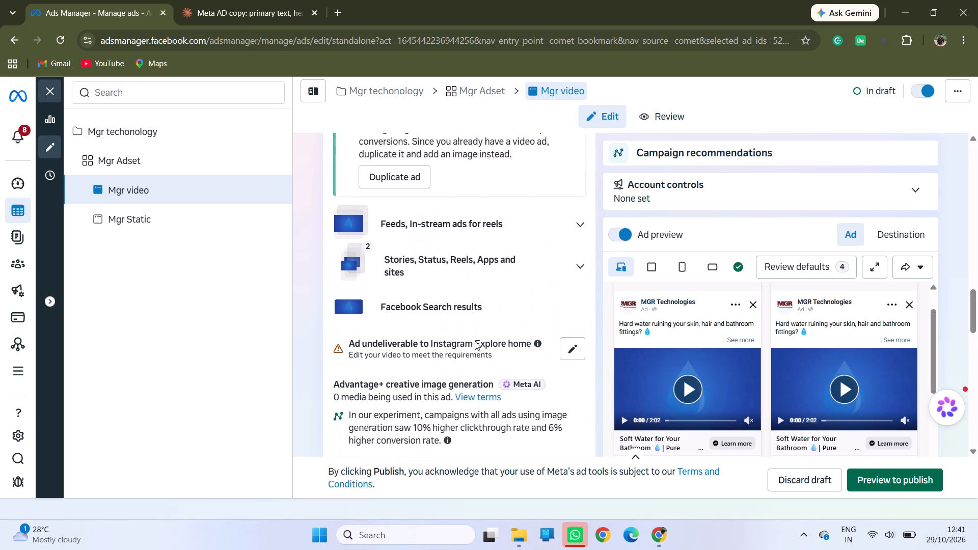
pyautogui.scroll(-3, 475, 341)
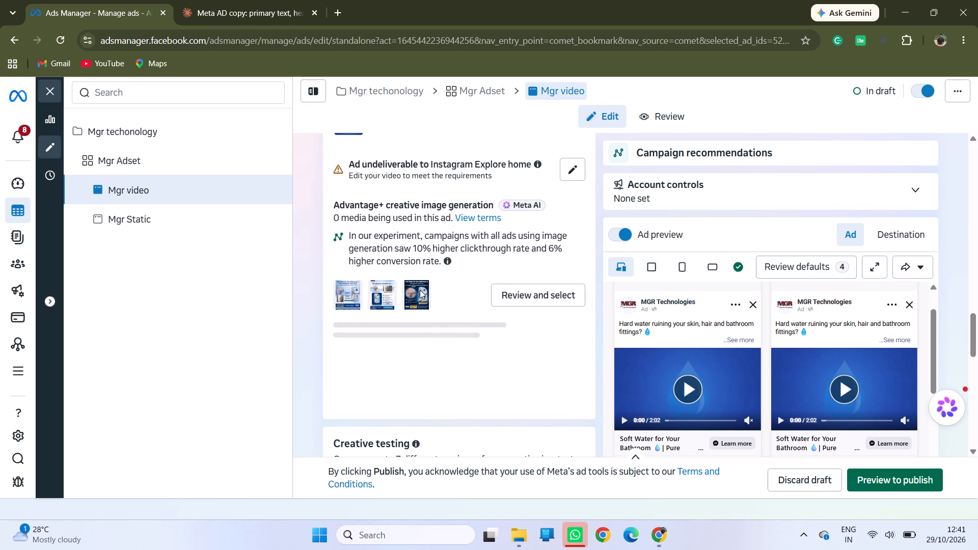
pyautogui.scroll(1, 478, 289)
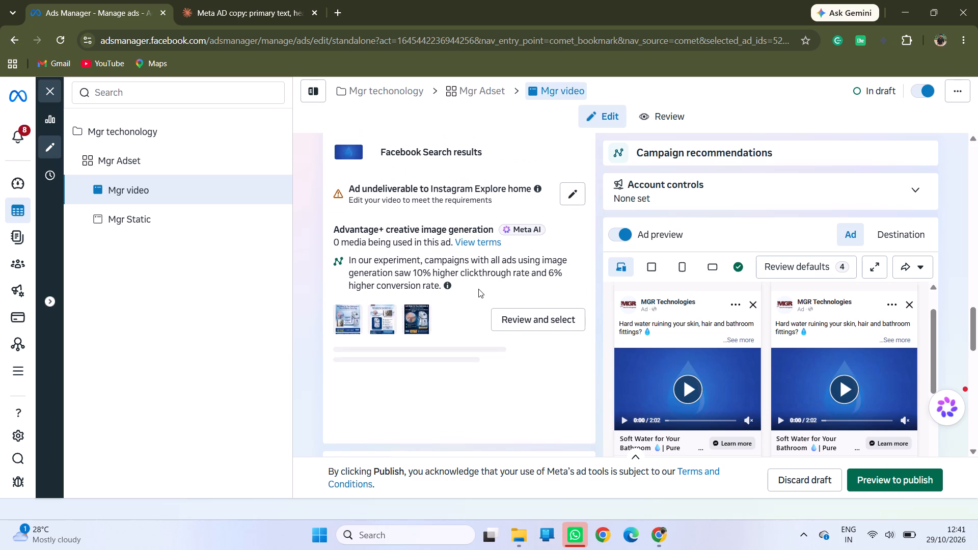
pyautogui.scroll(4, 478, 289)
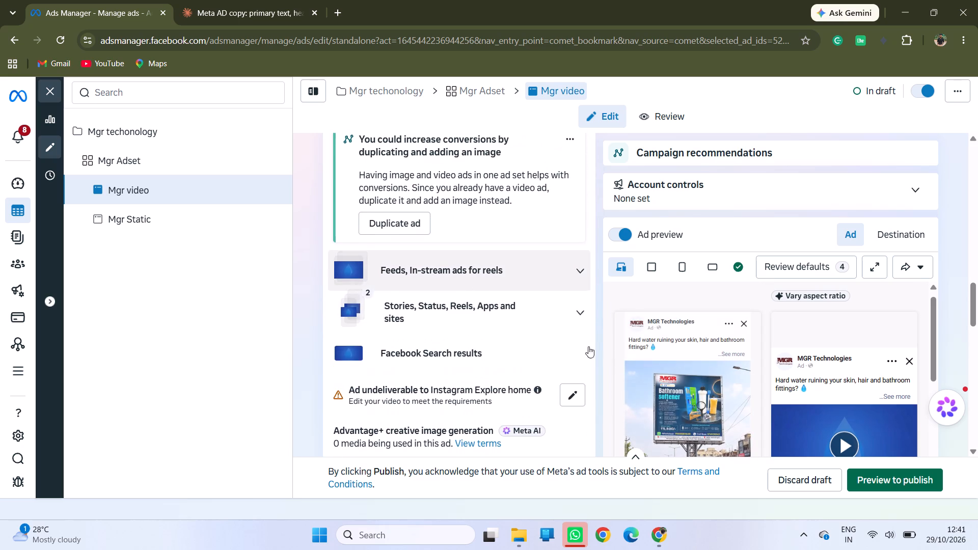
# Examine the Mgr video ad's Facebook and Instagram placement previews, including the Instagram feed and Instagram Stories versions.
pyautogui.scroll(-4, 695, 362)
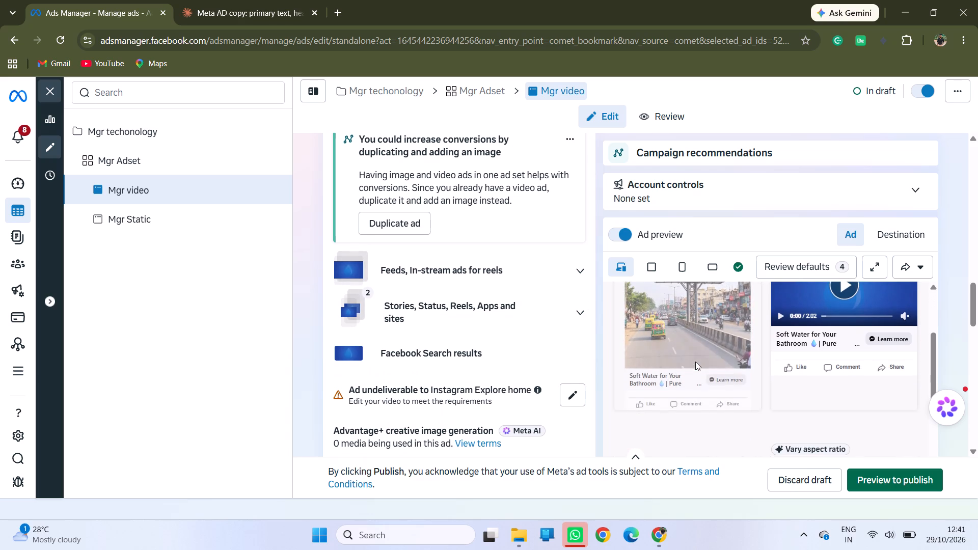
pyautogui.scroll(2, 695, 362)
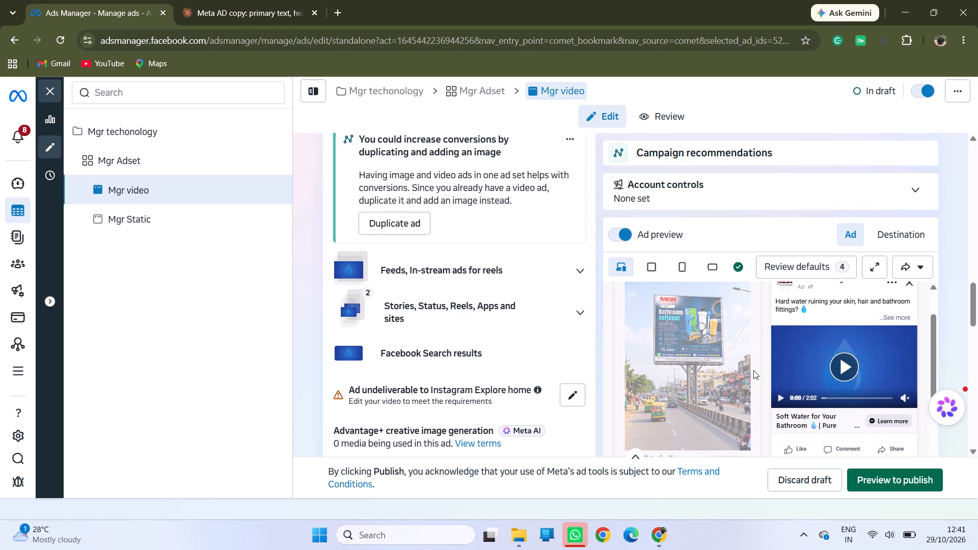
pyautogui.scroll(-3, 702, 376)
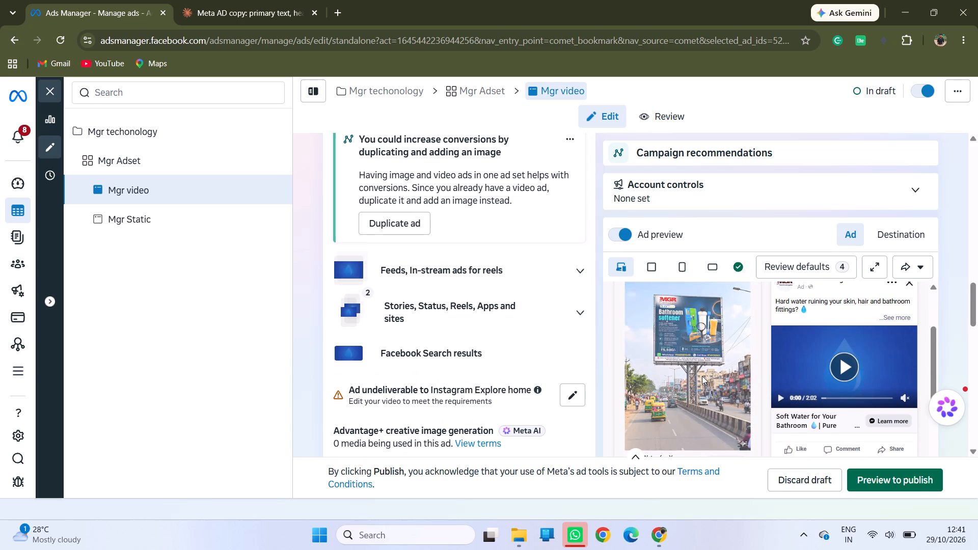
pyautogui.scroll(-1, 775, 424)
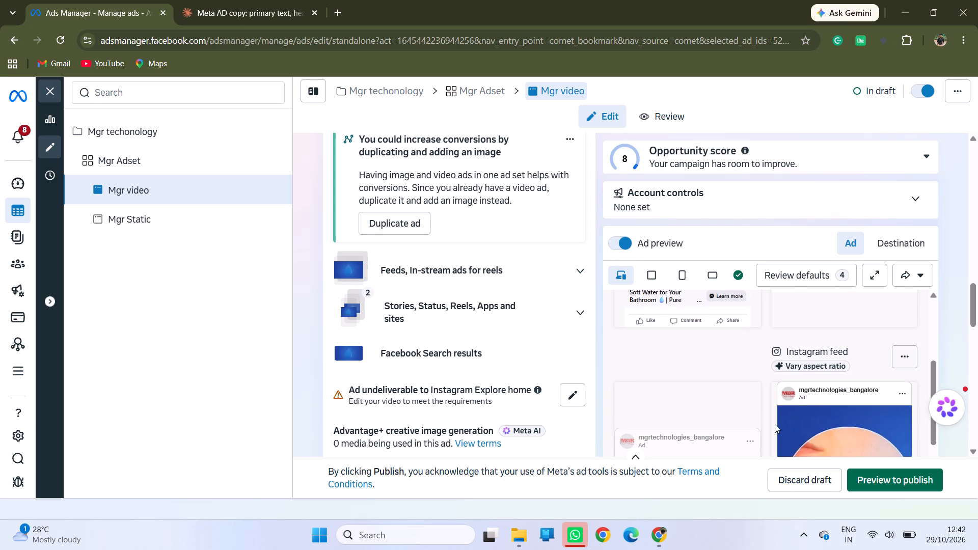
pyautogui.scroll(-5, 722, 407)
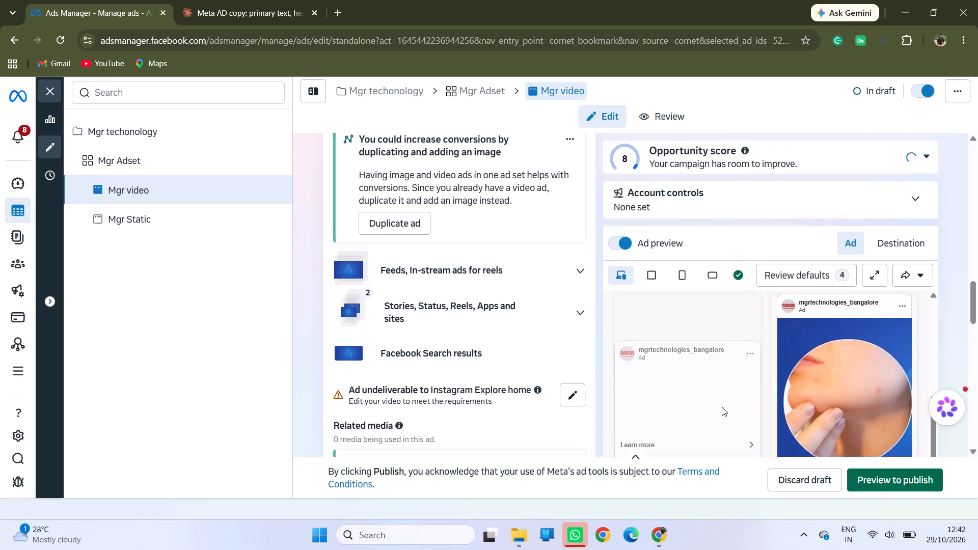
pyautogui.scroll(-2, 722, 407)
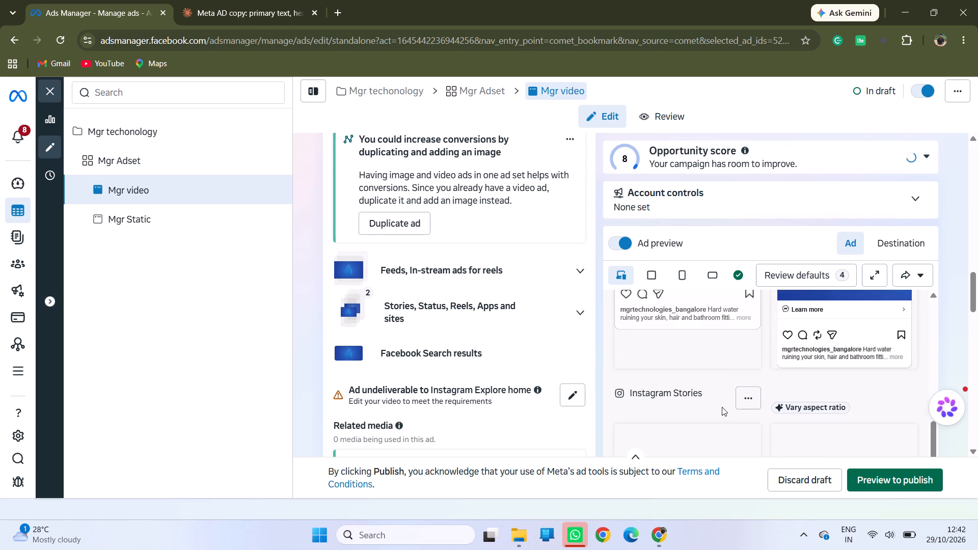
# Examine the Mgr video ad's previews across the Facebook Feed, Instagram feed and Instagram Stories placements.
pyautogui.scroll(1, 693, 381)
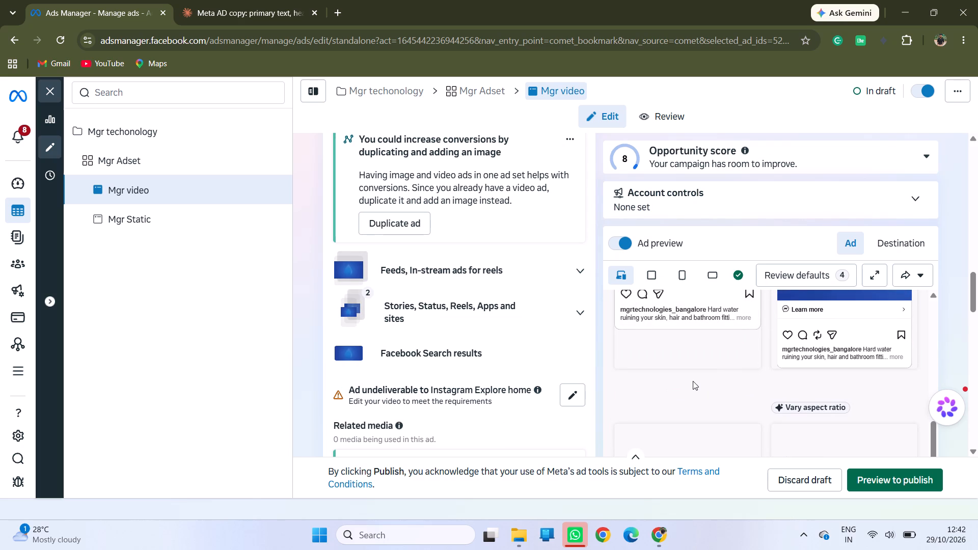
pyautogui.scroll(9, 693, 381)
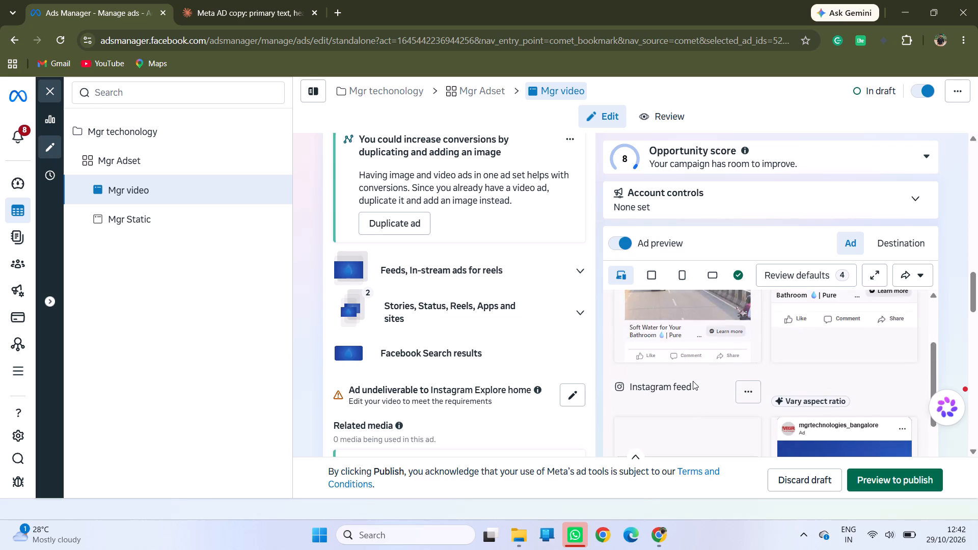
pyautogui.scroll(10, 693, 381)
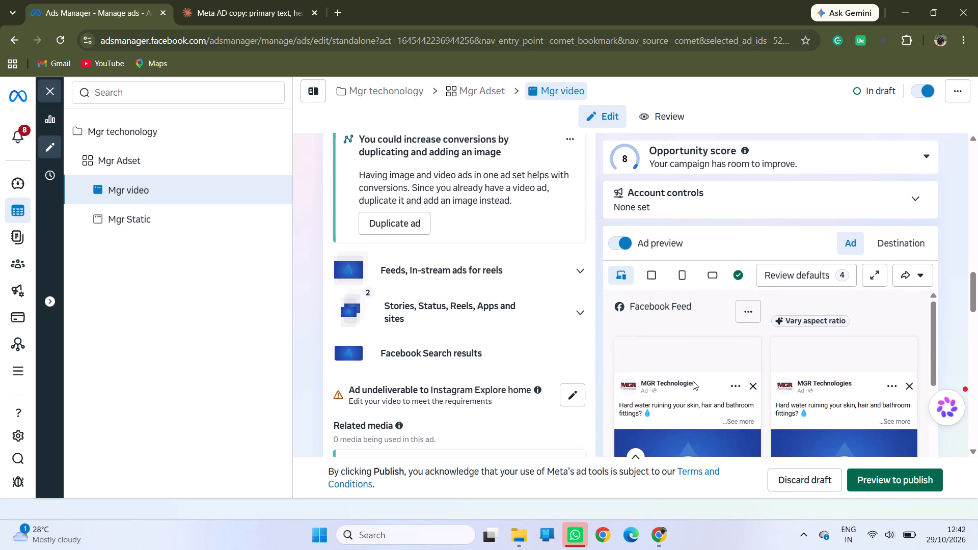
pyautogui.scroll(1, 693, 381)
pyautogui.scroll(-3, 731, 382)
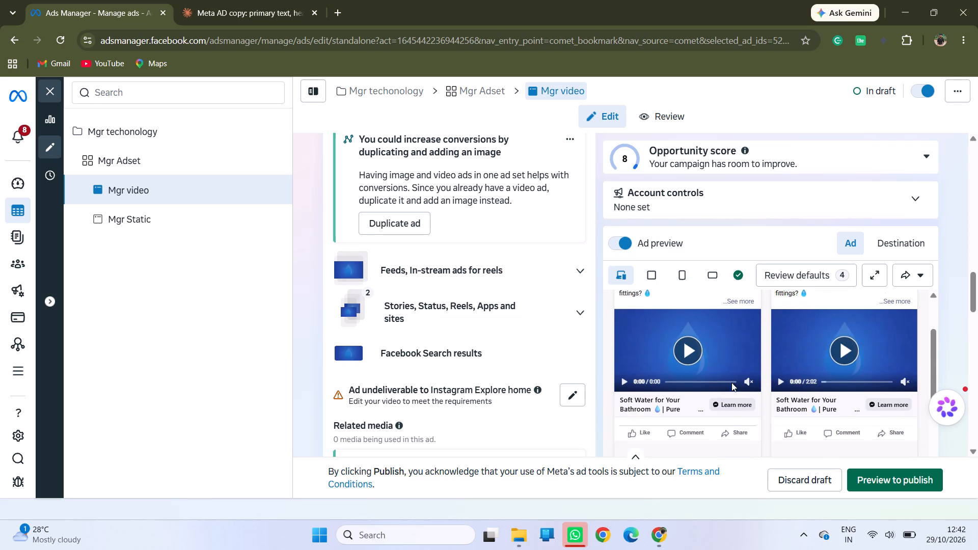
pyautogui.scroll(2, 731, 382)
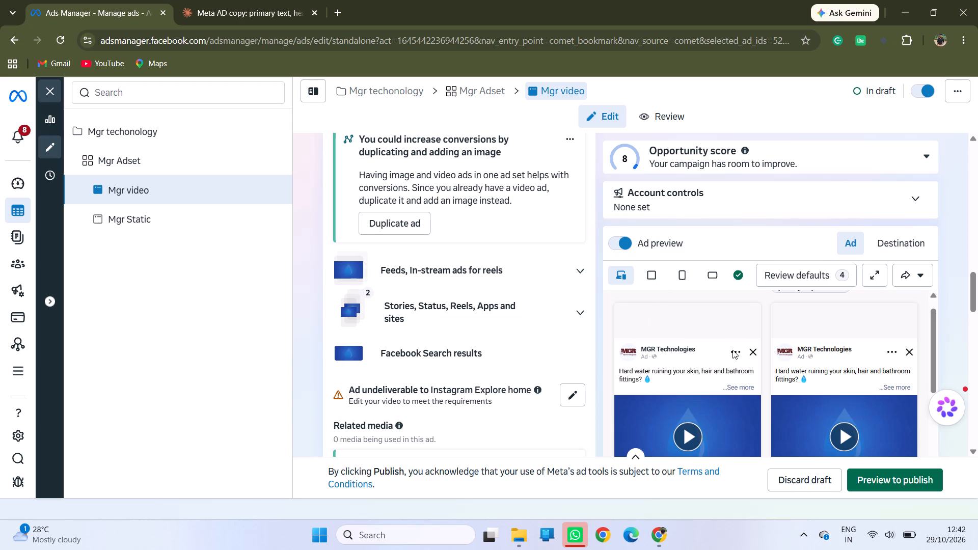
pyautogui.scroll(-12, 732, 349)
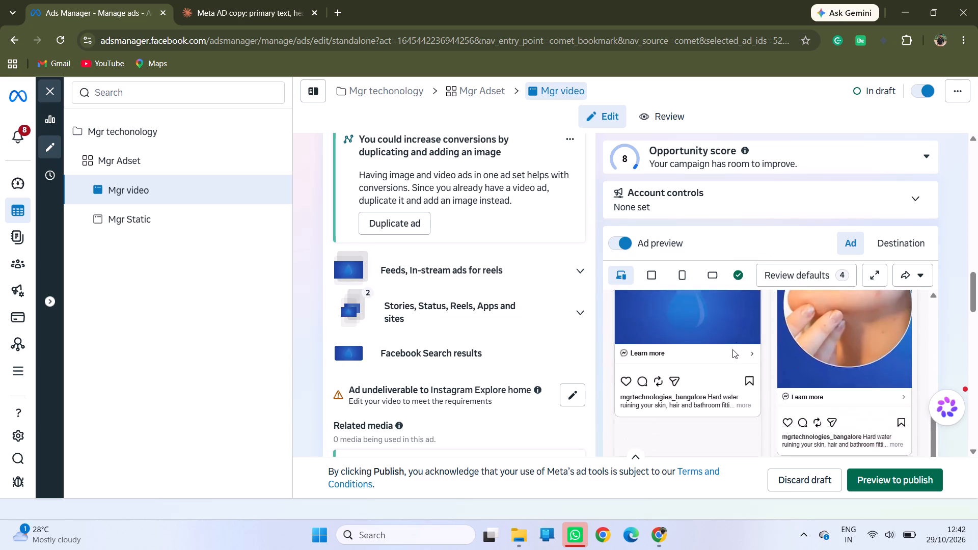
pyautogui.scroll(-19, 732, 349)
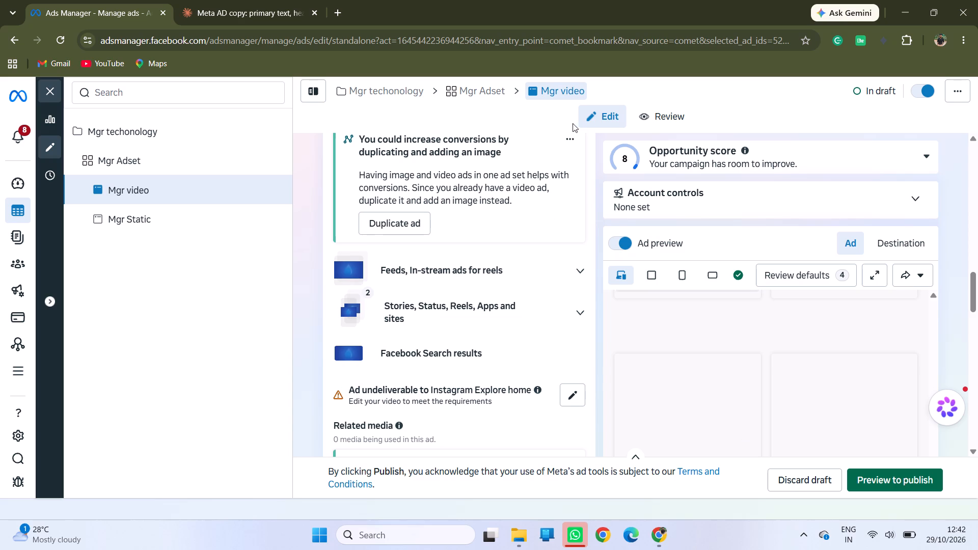
# Review the Mgr video ad's related media, AI image generation, creative enhancements, creative testing and conversation template settings.
pyautogui.scroll(-8, 484, 241)
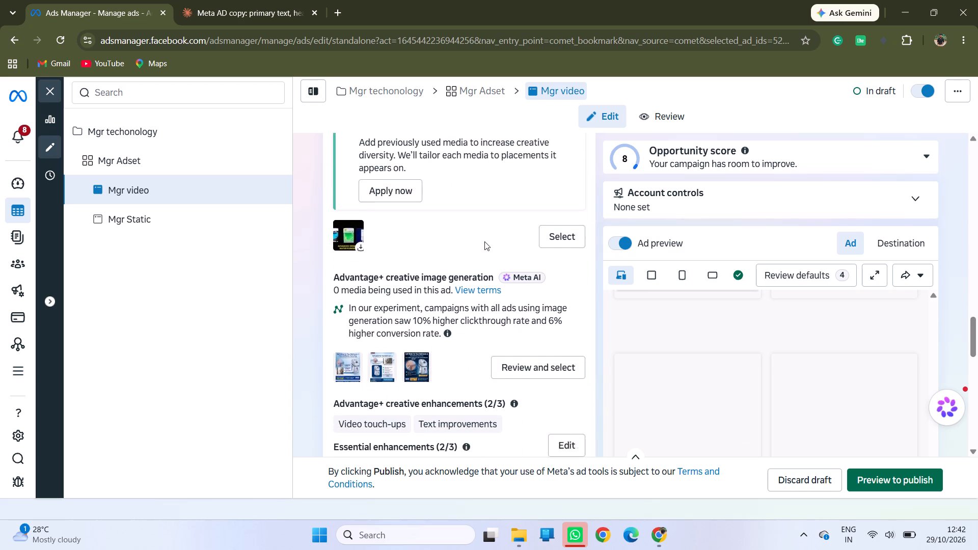
pyautogui.scroll(-5, 484, 241)
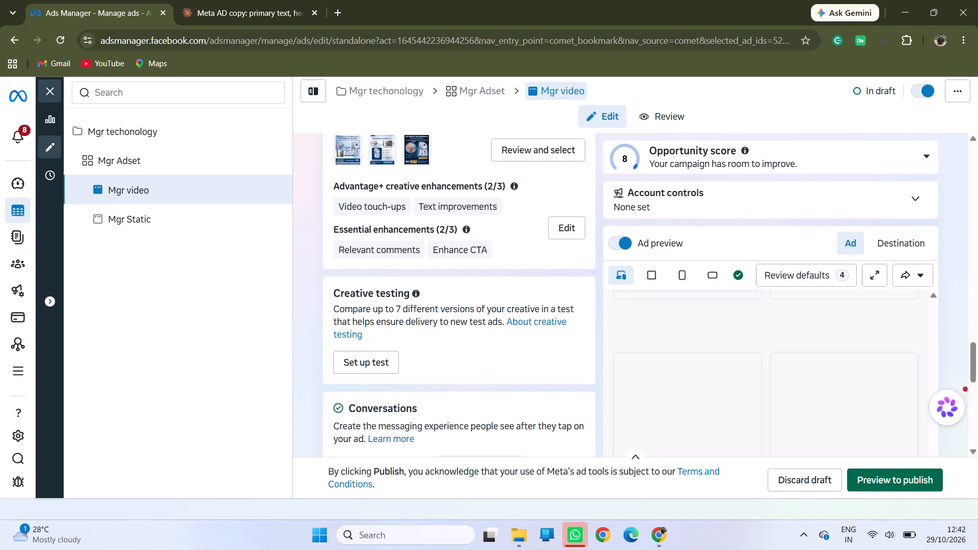
pyautogui.scroll(-8, 439, 352)
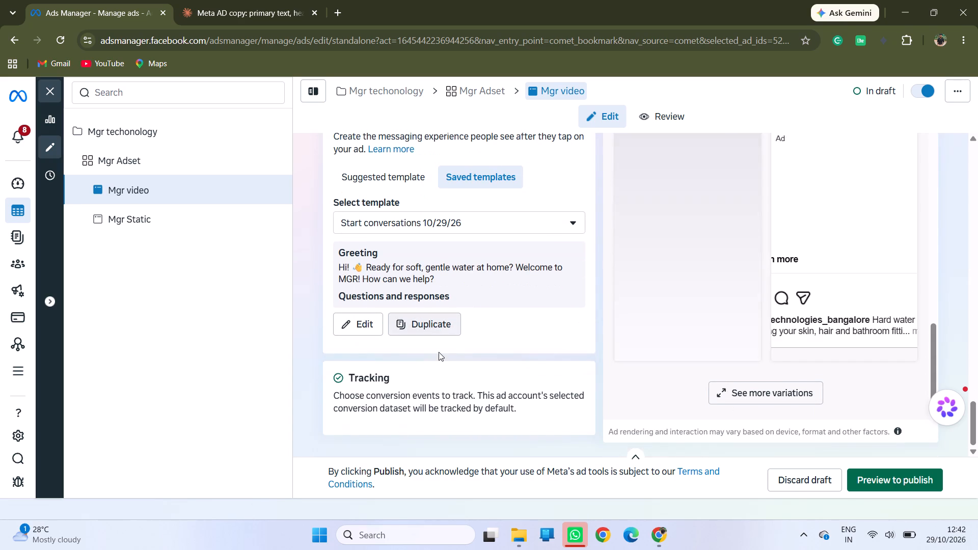
pyautogui.scroll(-4, 439, 352)
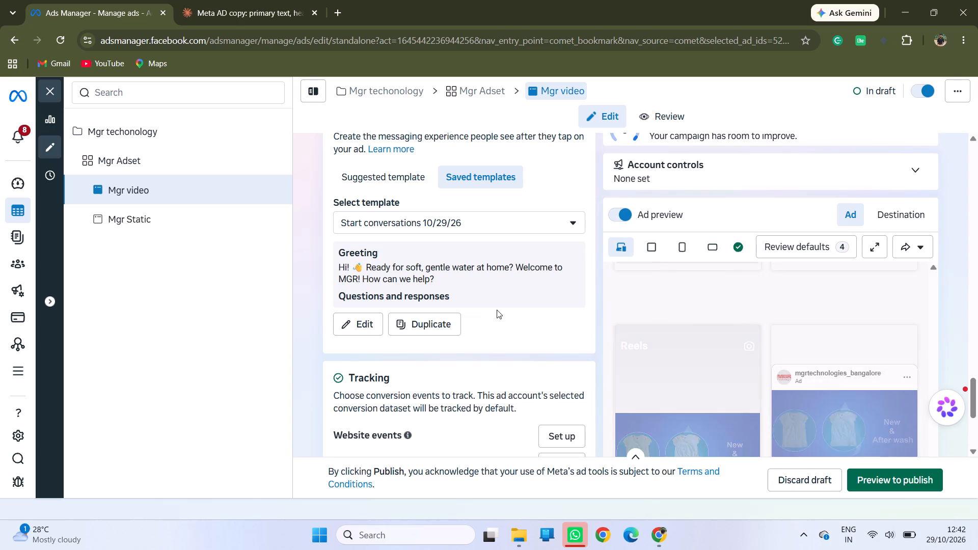
pyautogui.scroll(8, 497, 310)
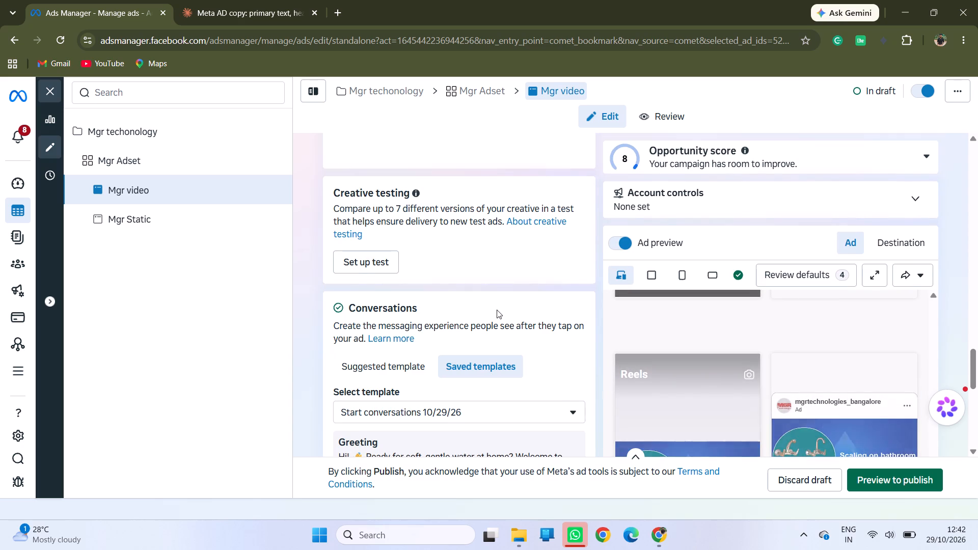
pyautogui.scroll(8, 497, 310)
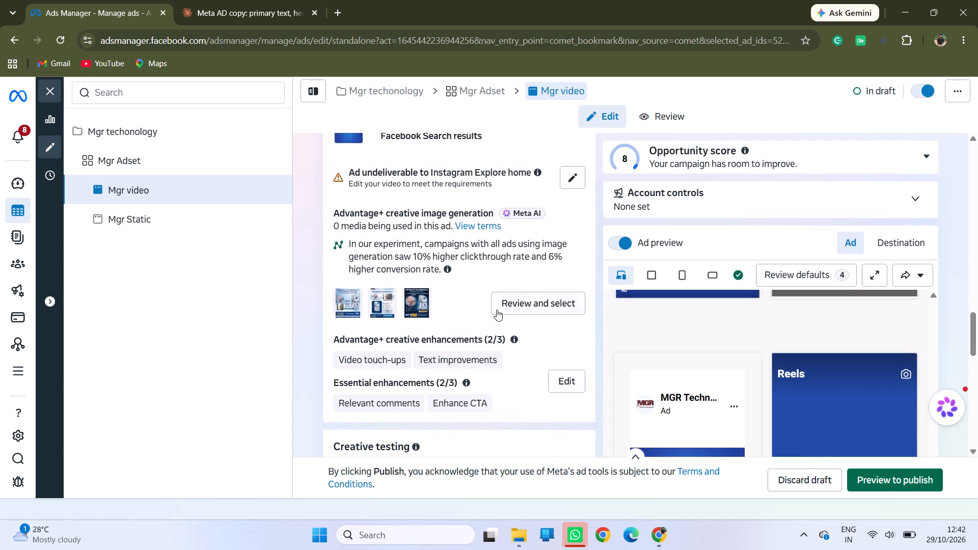
pyautogui.scroll(2, 497, 310)
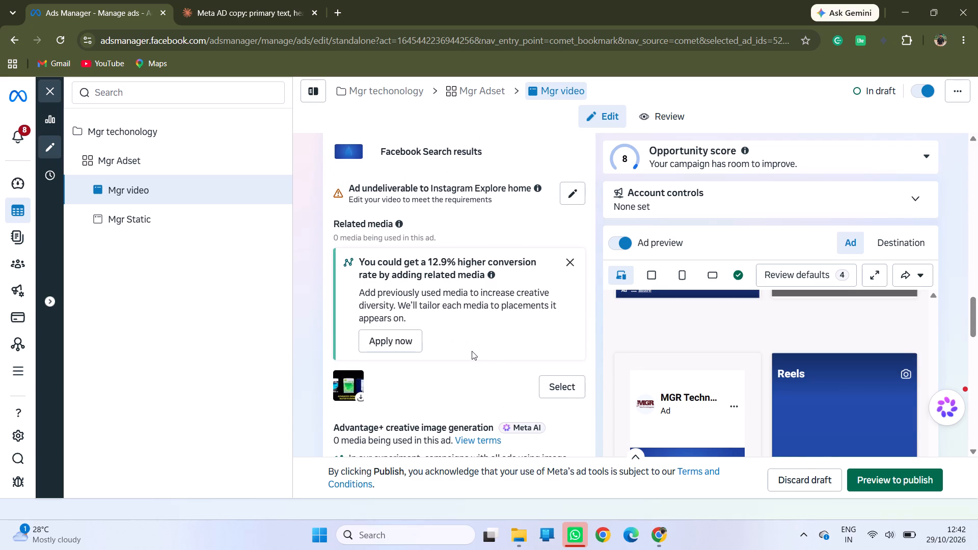
pyautogui.scroll(-4, 472, 351)
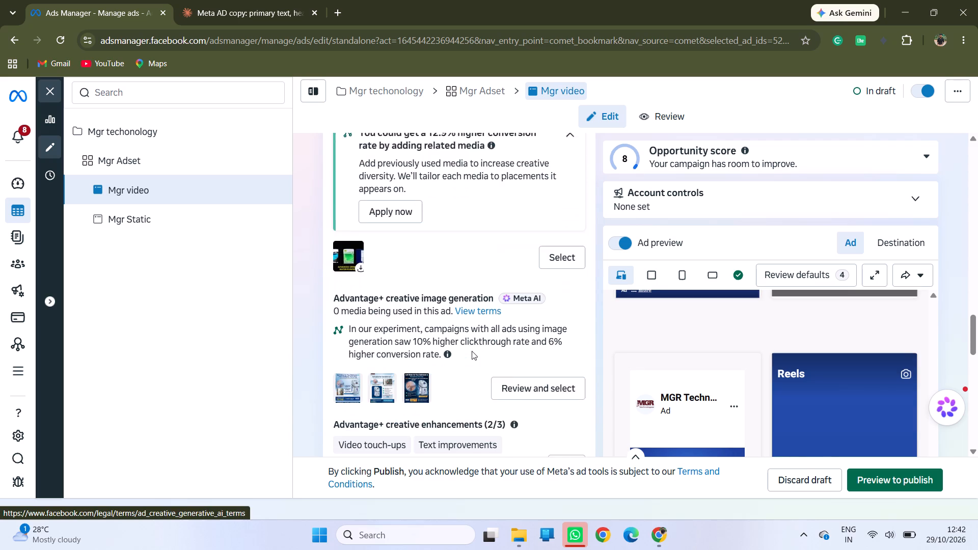
pyautogui.scroll(-3, 472, 351)
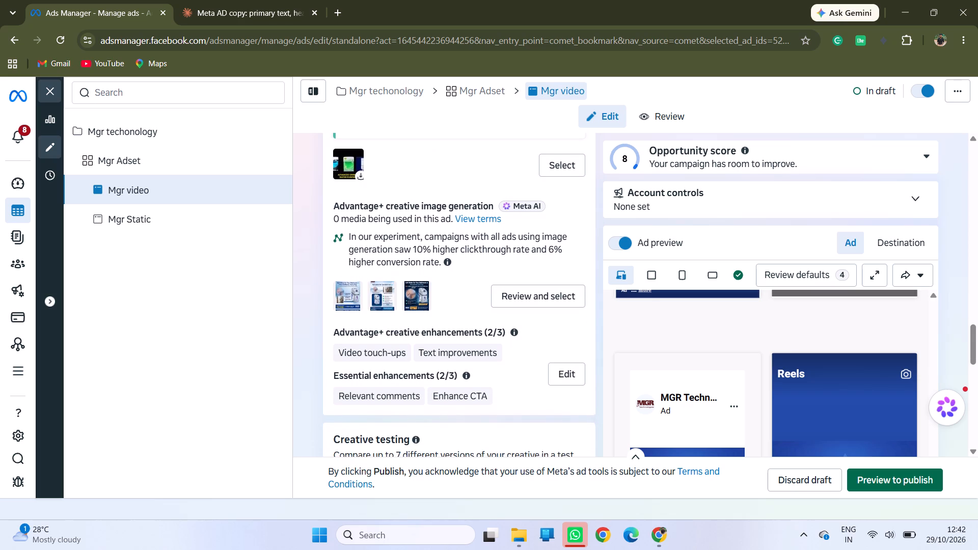
pyautogui.scroll(-2, 472, 351)
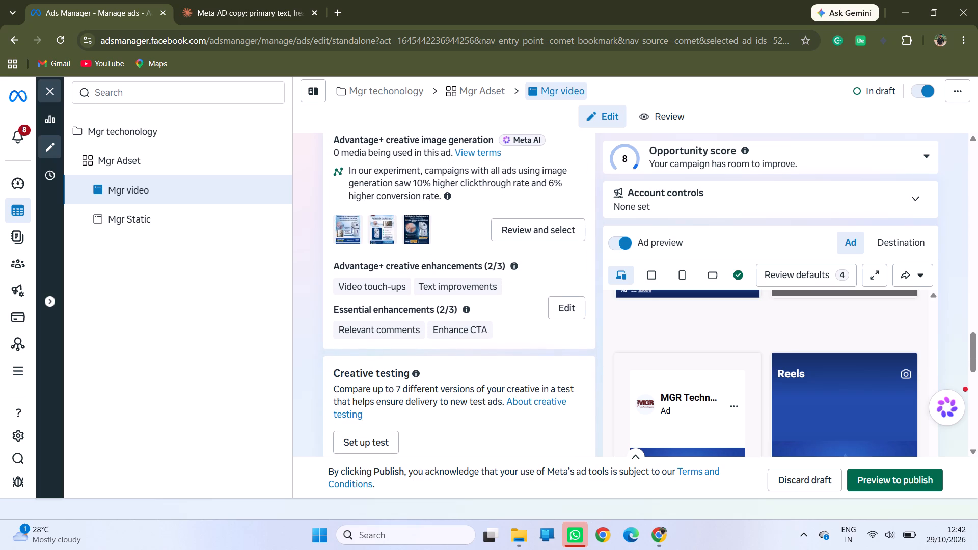
pyautogui.scroll(-5, 409, 337)
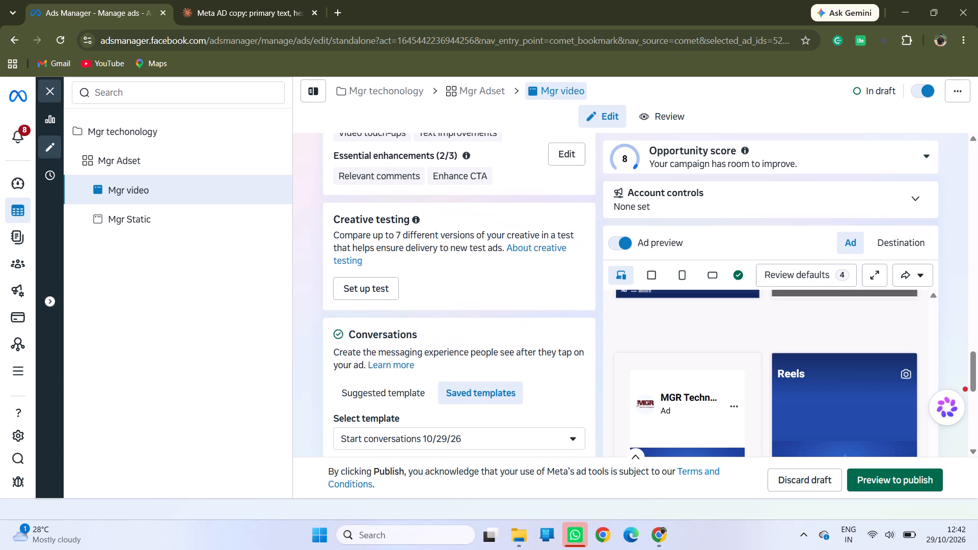
pyautogui.scroll(-4, 409, 337)
pyautogui.scroll(1, 726, 354)
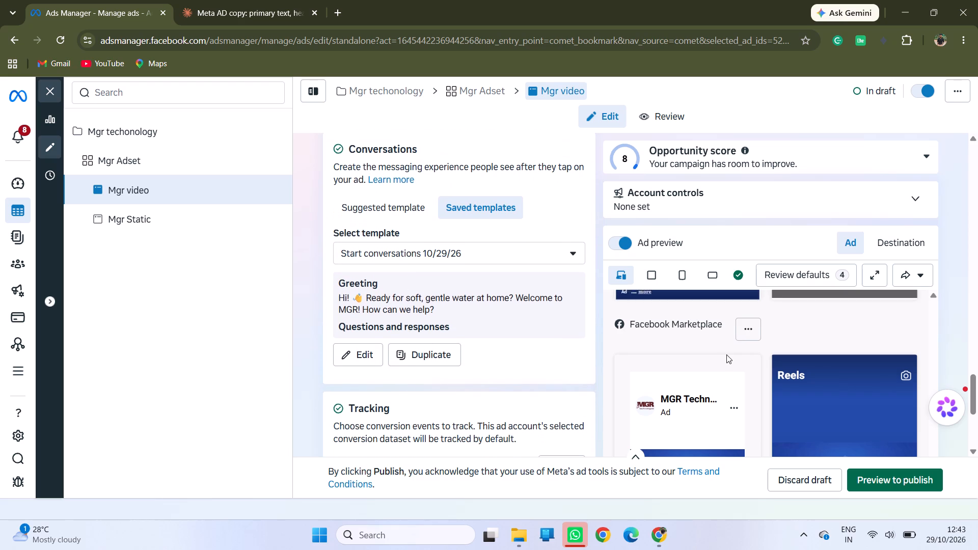
# Examine the Mgr video ad's placement previews, including Facebook Marketplace, Instagram Stories, the Instagram feed and the Facebook feed.
pyautogui.scroll(7, 726, 354)
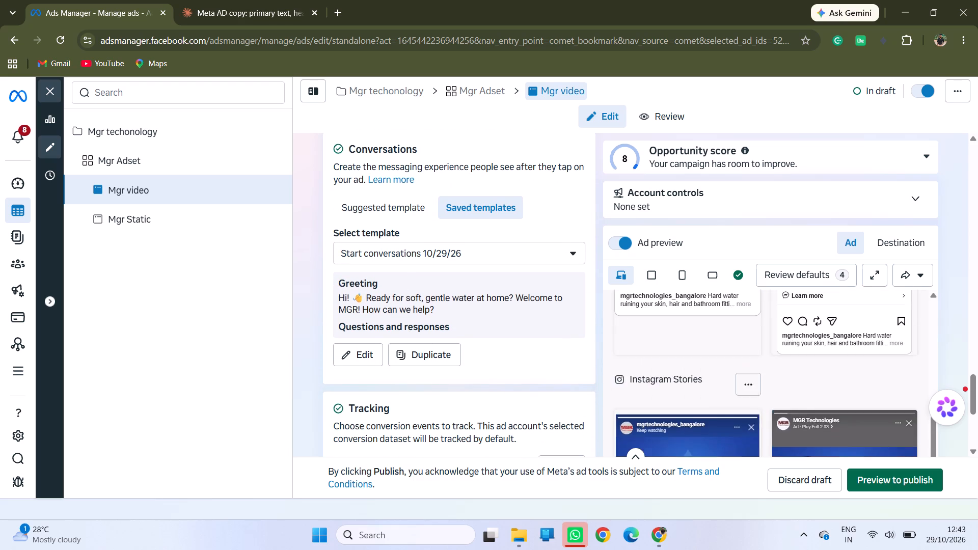
pyautogui.scroll(2, 726, 354)
pyautogui.scroll(-6, 726, 354)
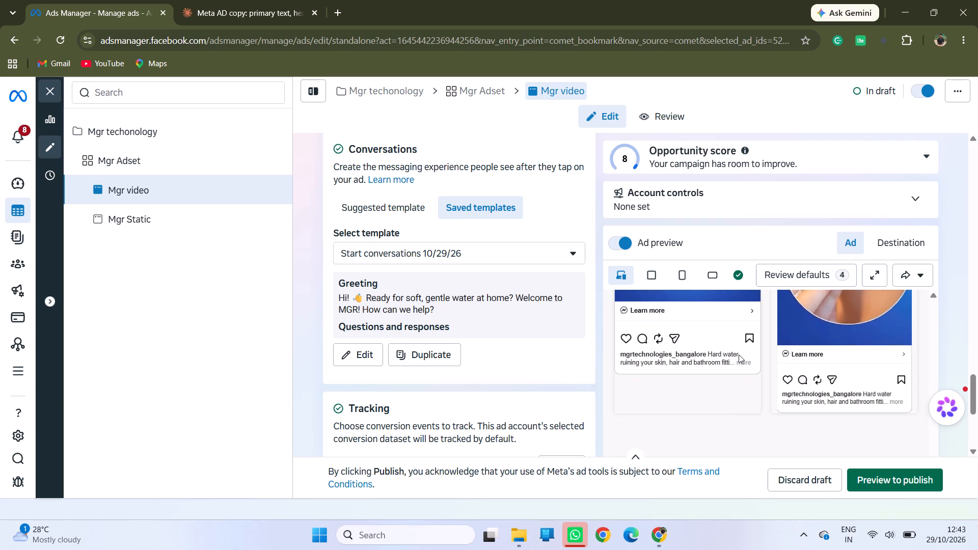
pyautogui.scroll(1, 727, 345)
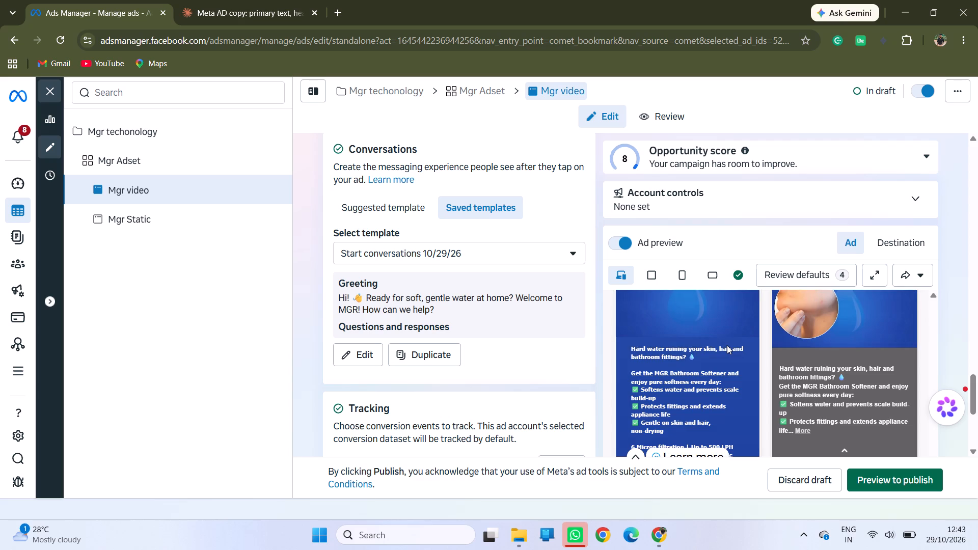
pyautogui.scroll(4, 727, 345)
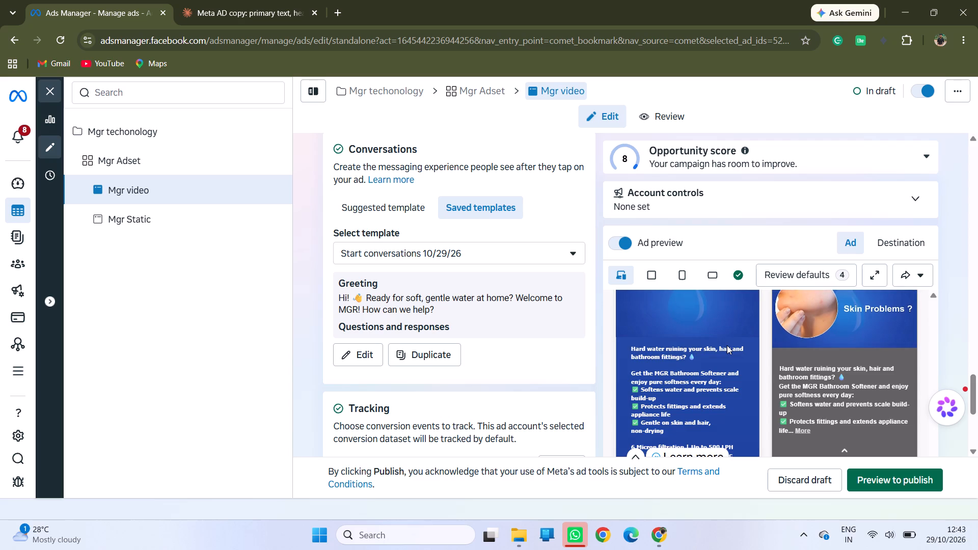
pyautogui.scroll(6, 727, 345)
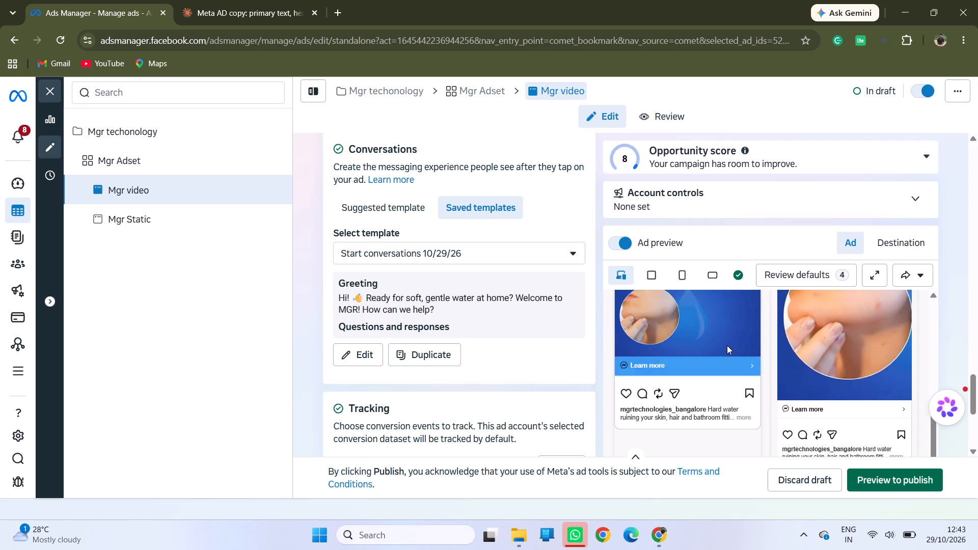
pyautogui.scroll(9, 727, 345)
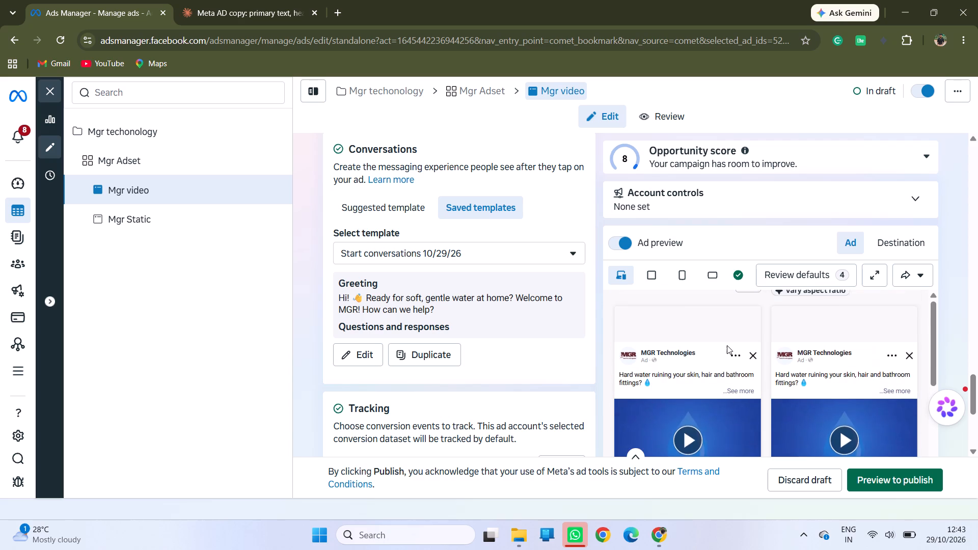
pyautogui.scroll(6, 727, 345)
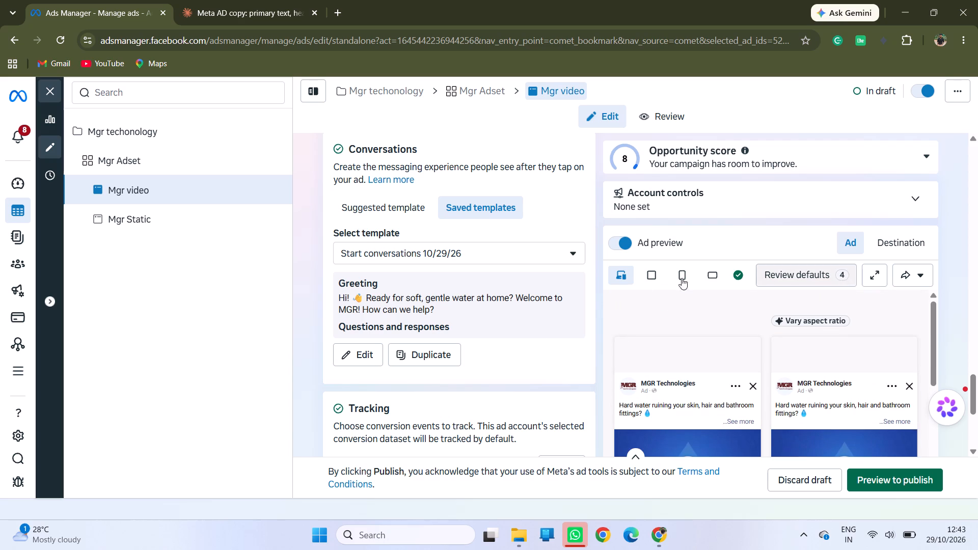
# Review the Mgr video ad's creative testing, image generation, related media, placement media groups, Destination and Ad creative media recommendations.
pyautogui.scroll(4, 484, 239)
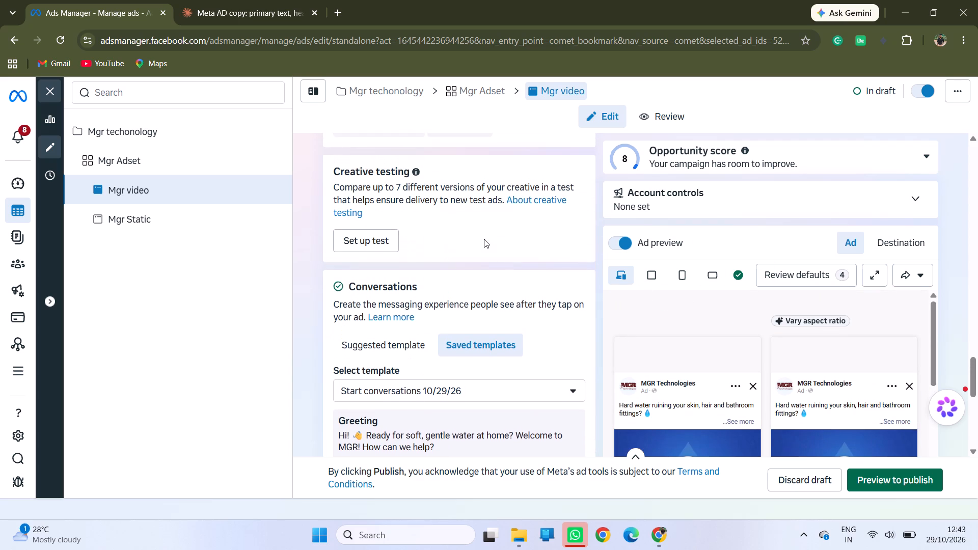
pyautogui.scroll(5, 484, 239)
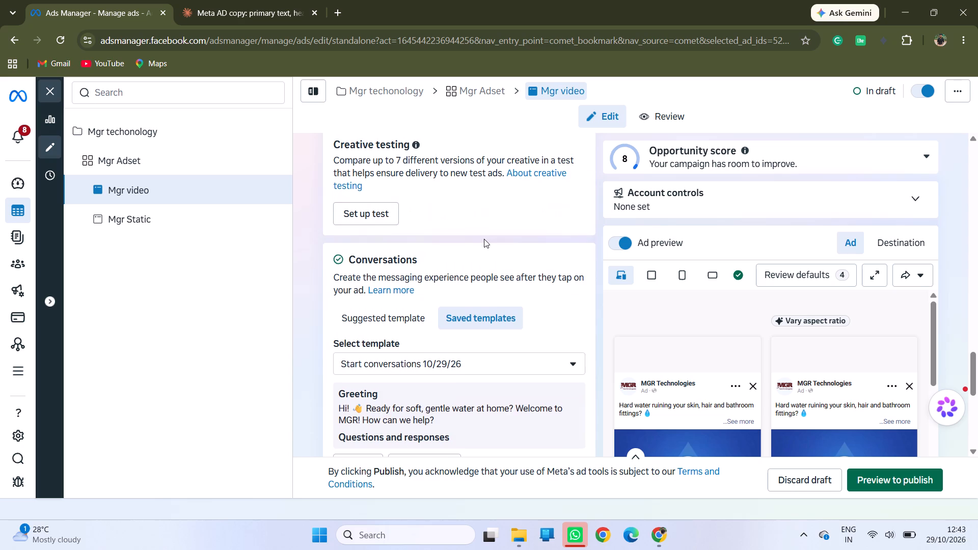
pyautogui.scroll(5, 484, 239)
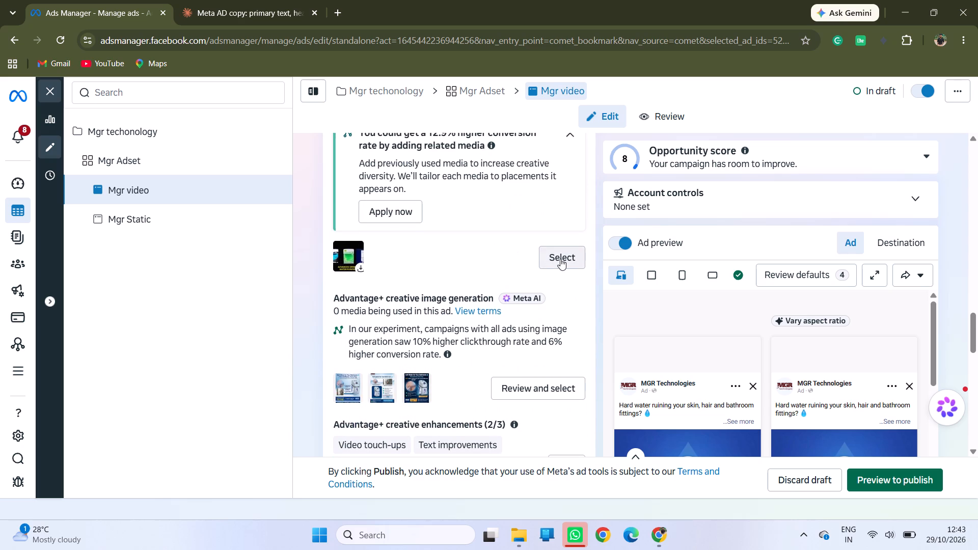
pyautogui.scroll(1, 481, 272)
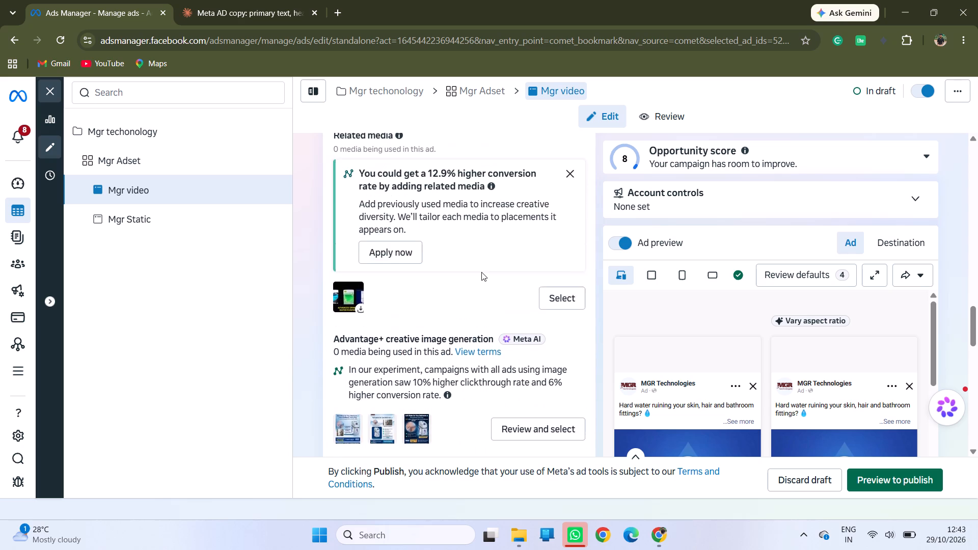
pyautogui.scroll(8, 481, 272)
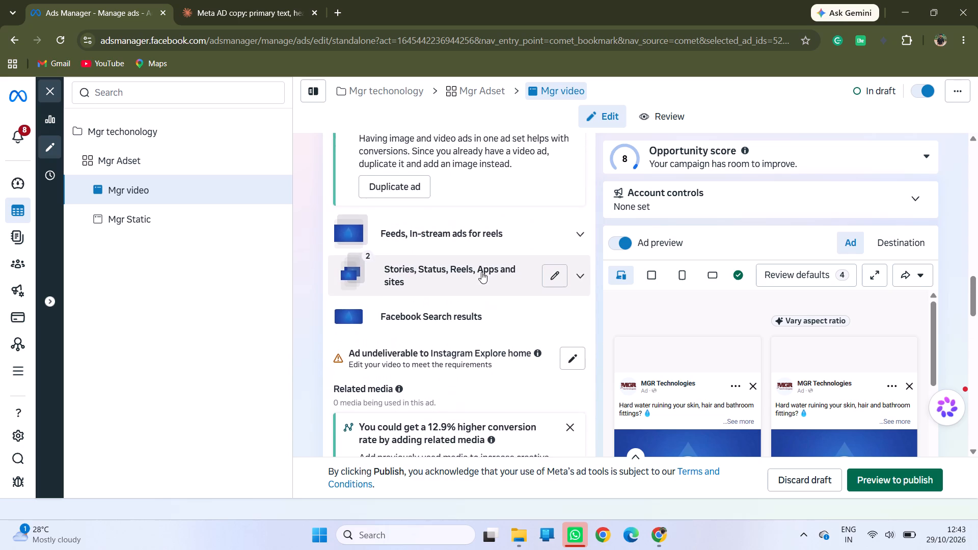
pyautogui.scroll(2, 481, 272)
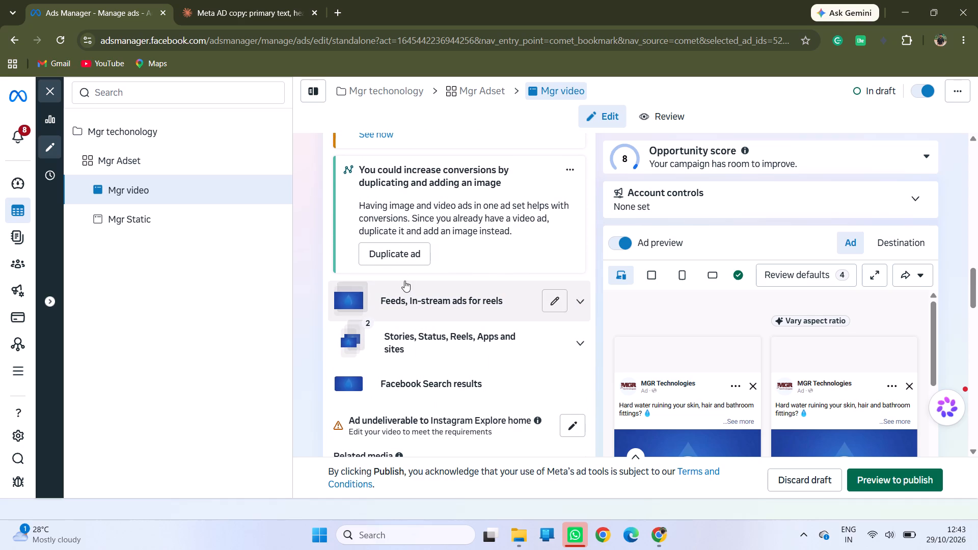
pyautogui.scroll(6, 448, 264)
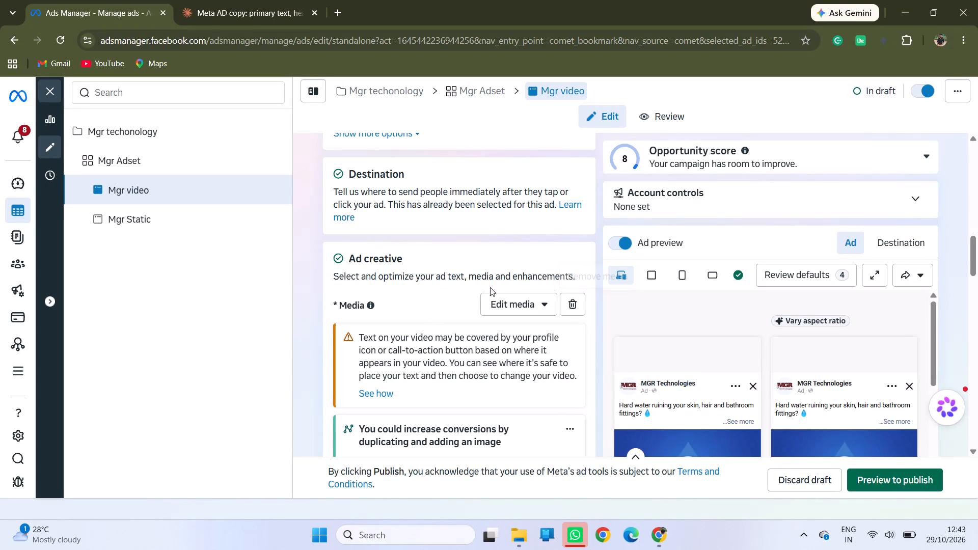
pyautogui.scroll(-2, 443, 354)
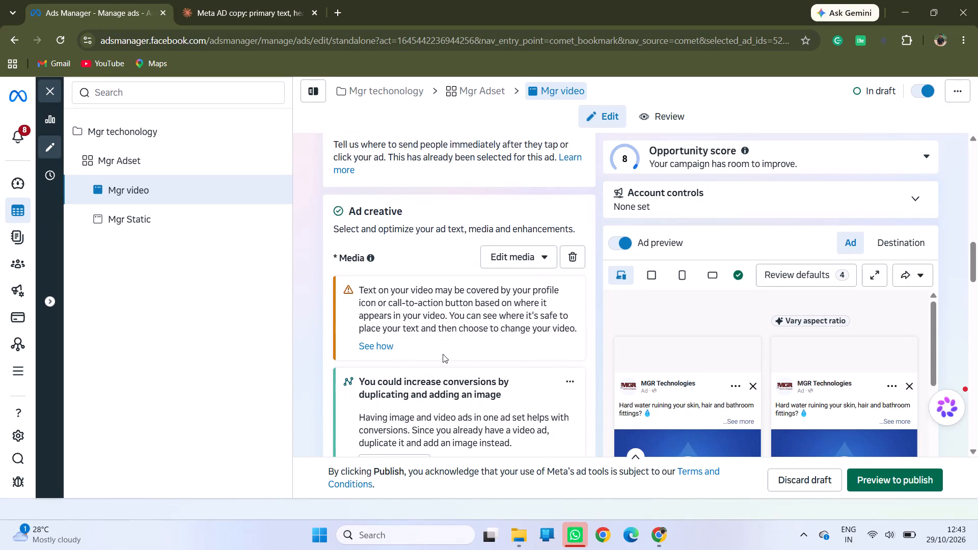
pyautogui.scroll(-1, 443, 354)
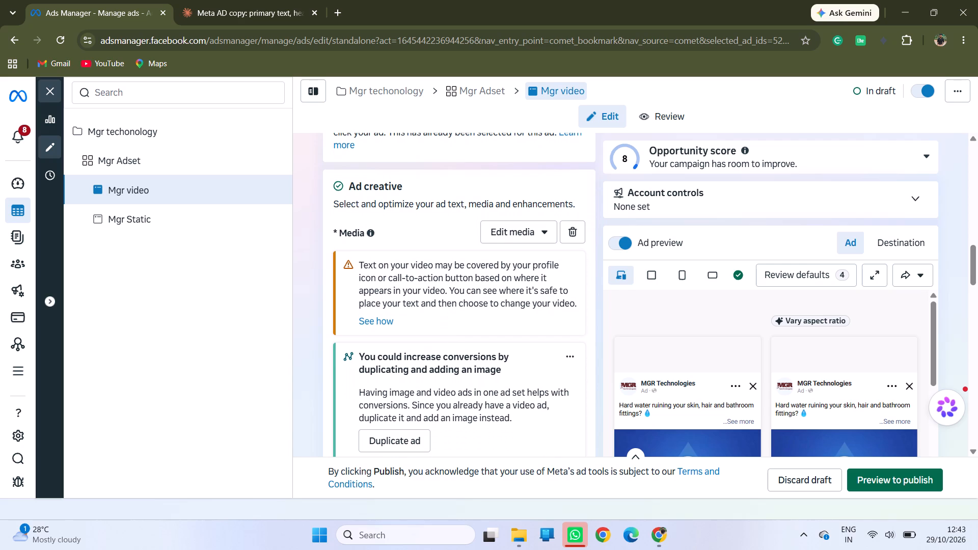
# Open the guidance on where text is safe to place in the ad's video.
pyautogui.click(375, 319)
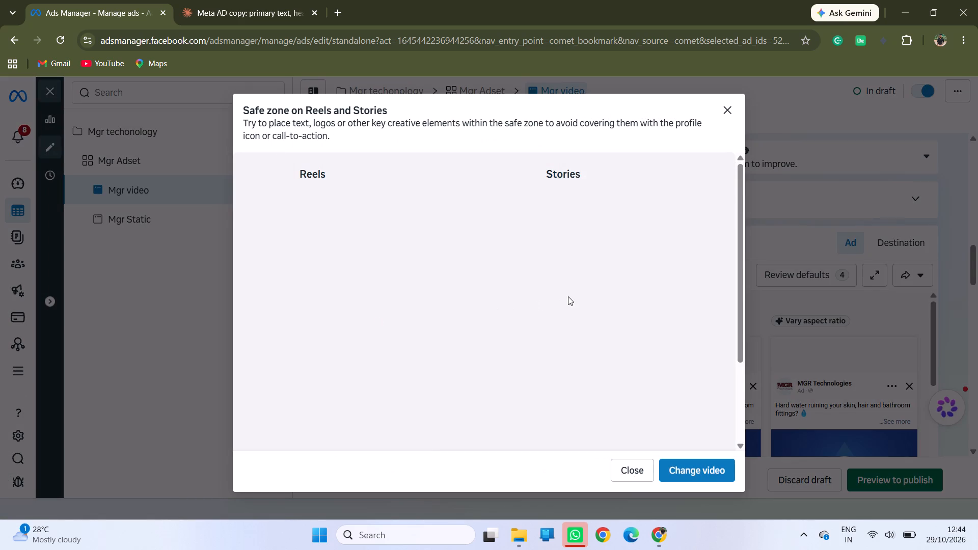
# Examine the safe zone guidance for text and key creative elements on Reels and Stories, and close it without changing the video.
pyautogui.scroll(-7, 481, 272)
pyautogui.scroll(4, 481, 272)
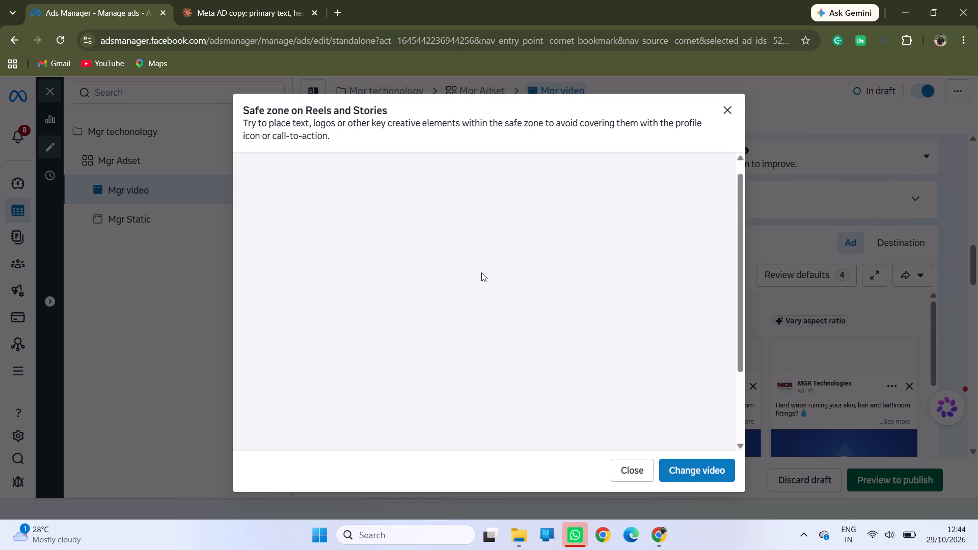
pyautogui.scroll(8, 481, 272)
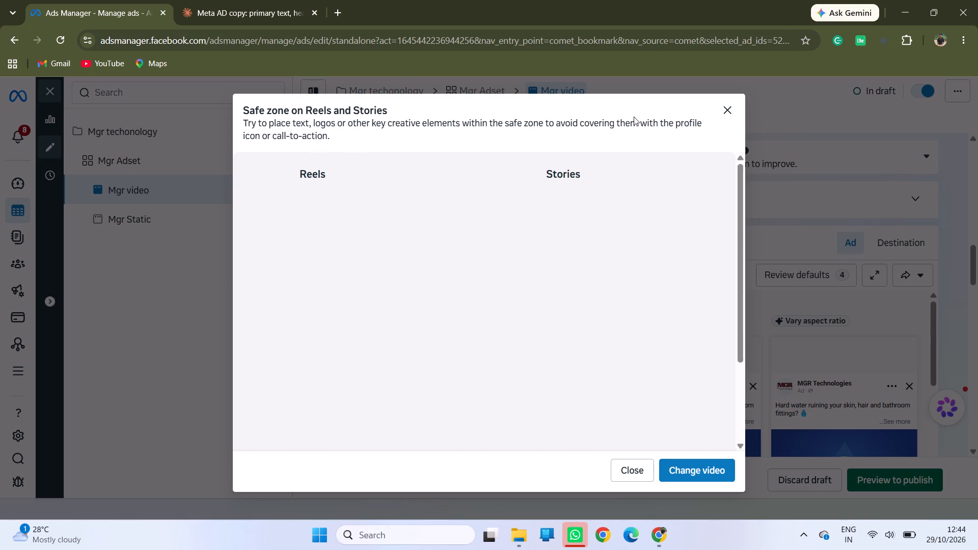
pyautogui.scroll(-2, 564, 307)
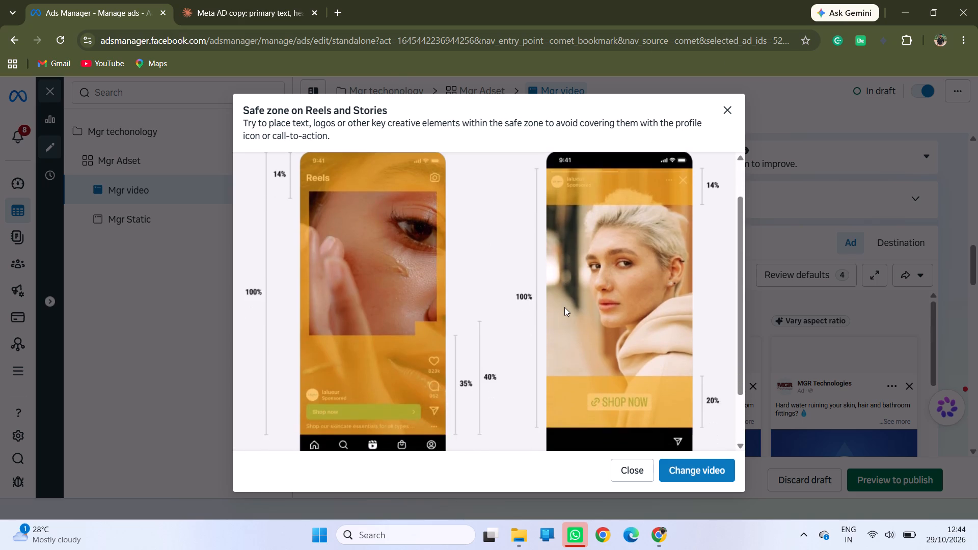
pyautogui.scroll(-10, 564, 307)
pyautogui.scroll(6, 564, 307)
pyautogui.scroll(-5, 564, 307)
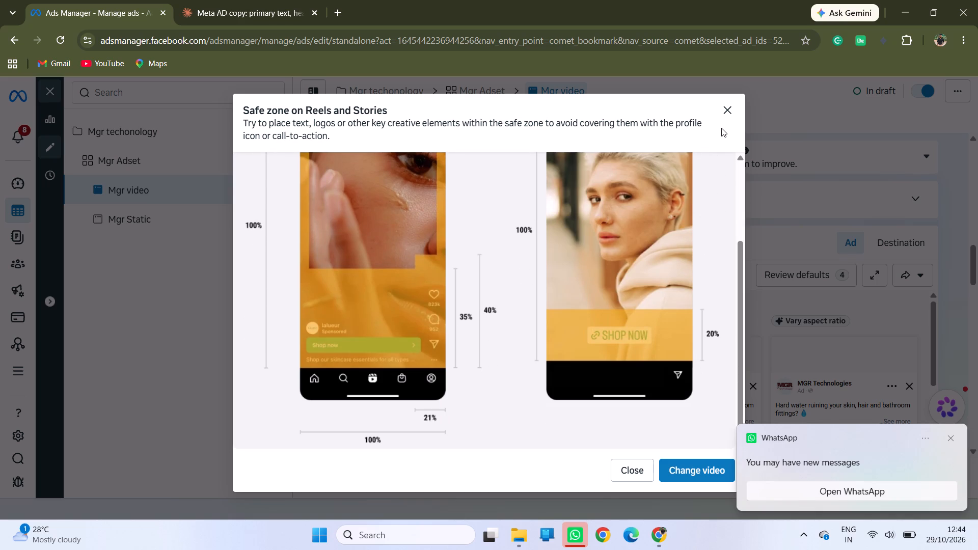
pyautogui.click(731, 107)
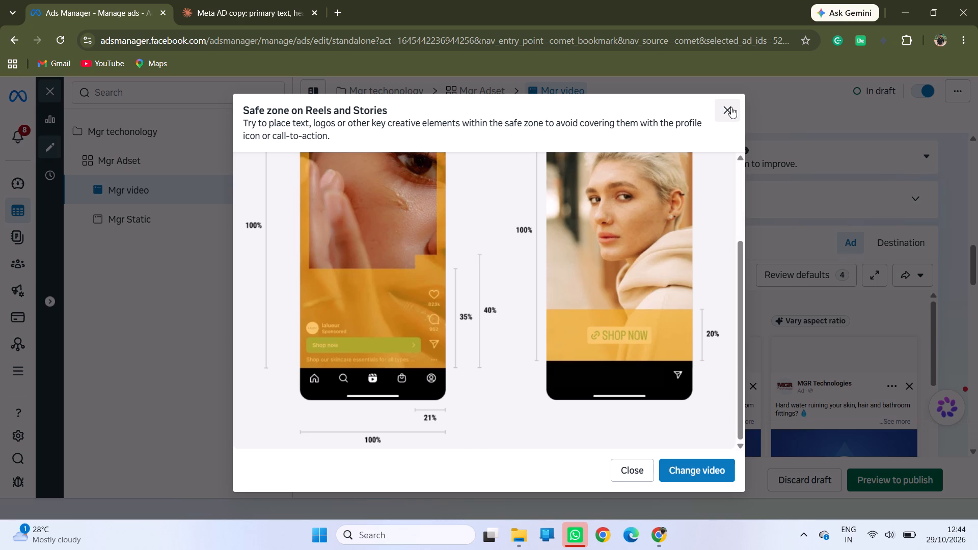
pyautogui.scroll(-5, 482, 315)
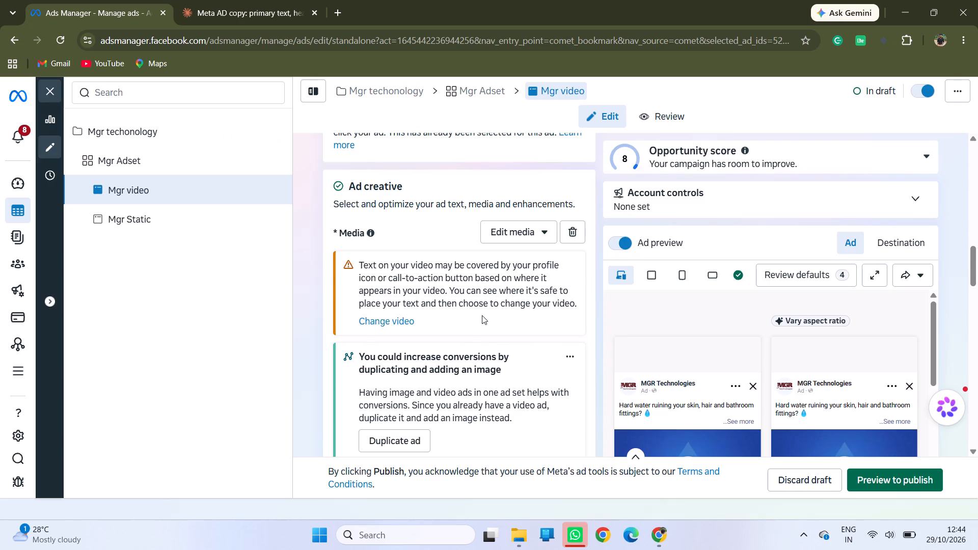
# Check the Mgr video ad's conversation greeting, tracking settings and creative enhancements once more.
pyautogui.scroll(-16, 482, 315)
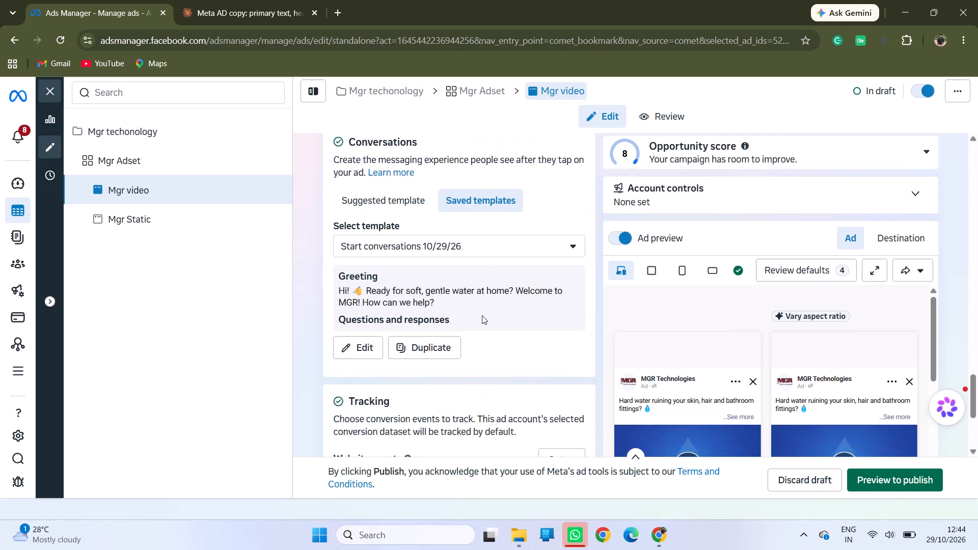
pyautogui.scroll(-10, 482, 315)
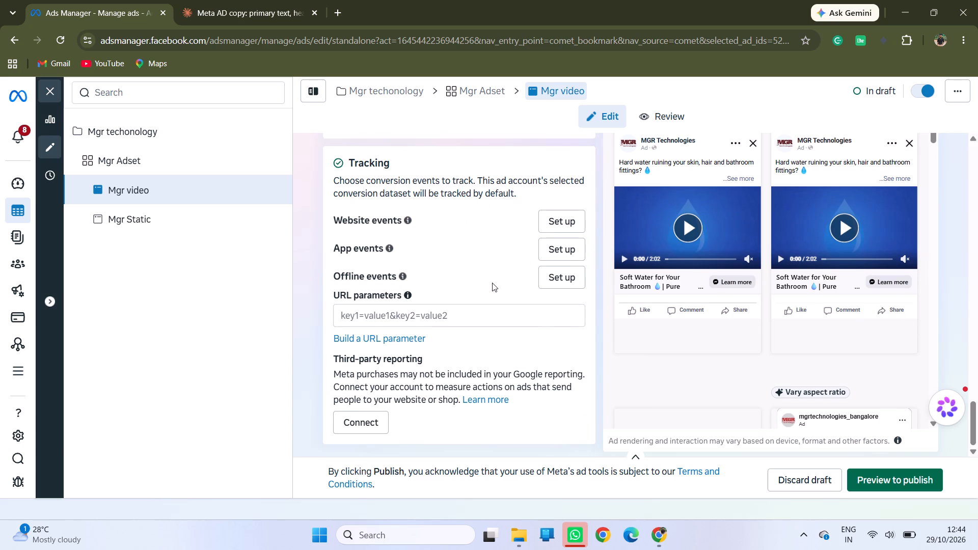
pyautogui.scroll(2, 492, 283)
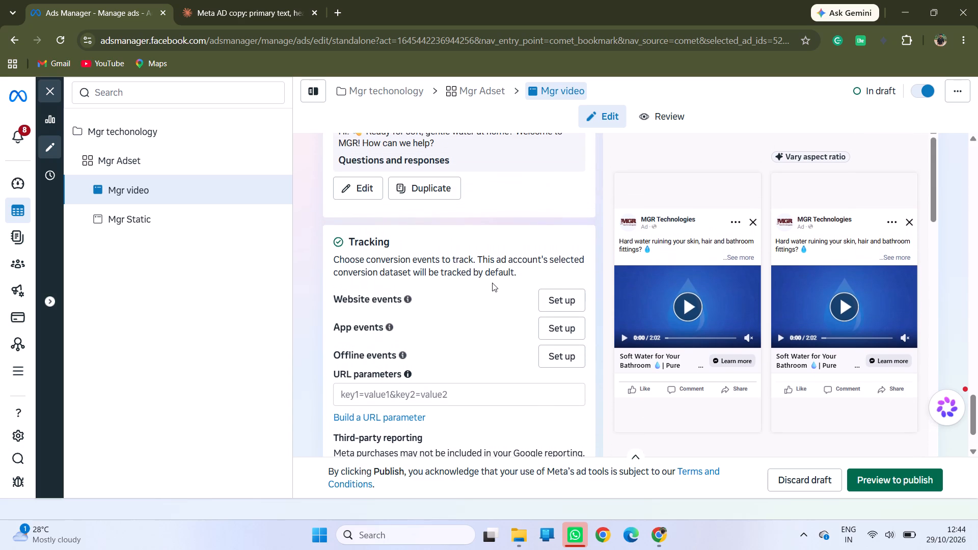
pyautogui.scroll(5, 492, 283)
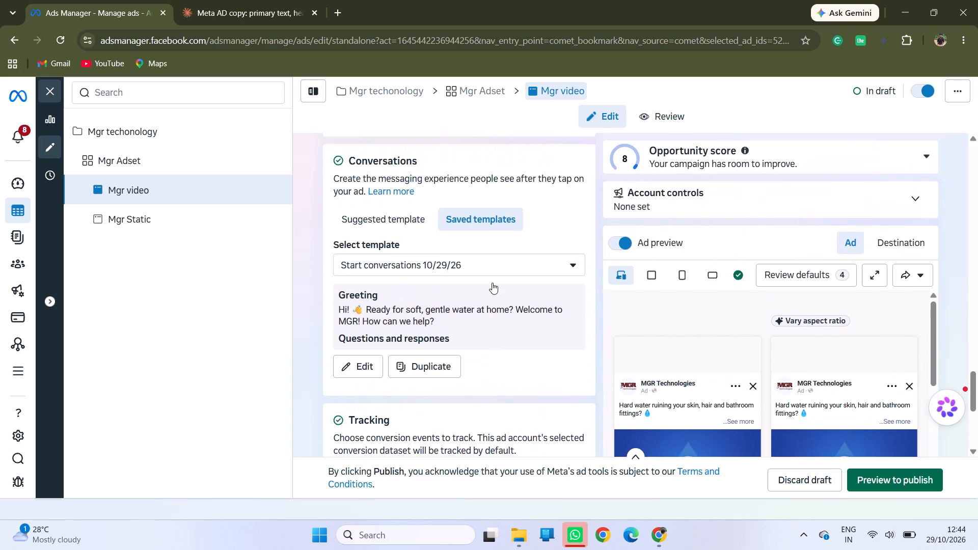
pyautogui.scroll(6, 492, 283)
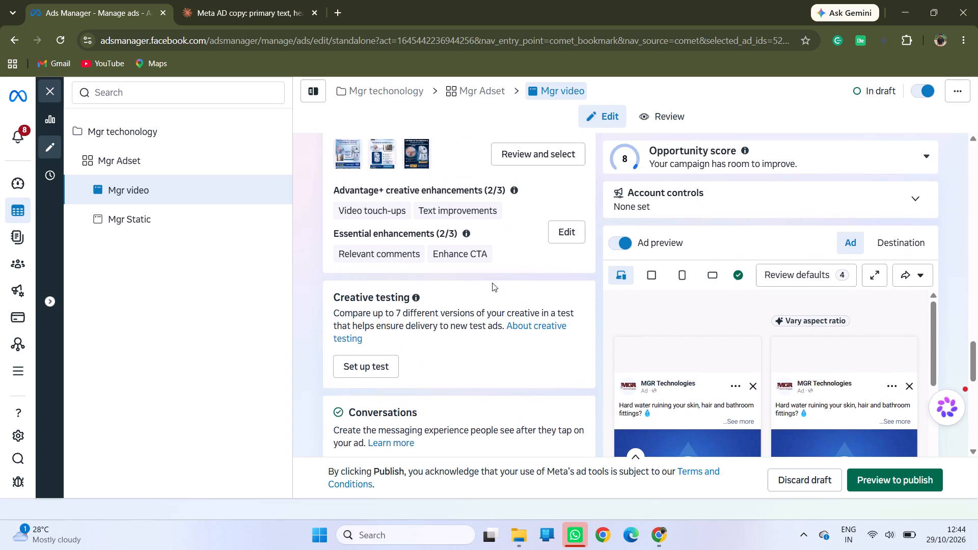
# Open the Mgr video ad's creative enhancements for editing and turn off Text improvements.
pyautogui.scroll(3, 492, 283)
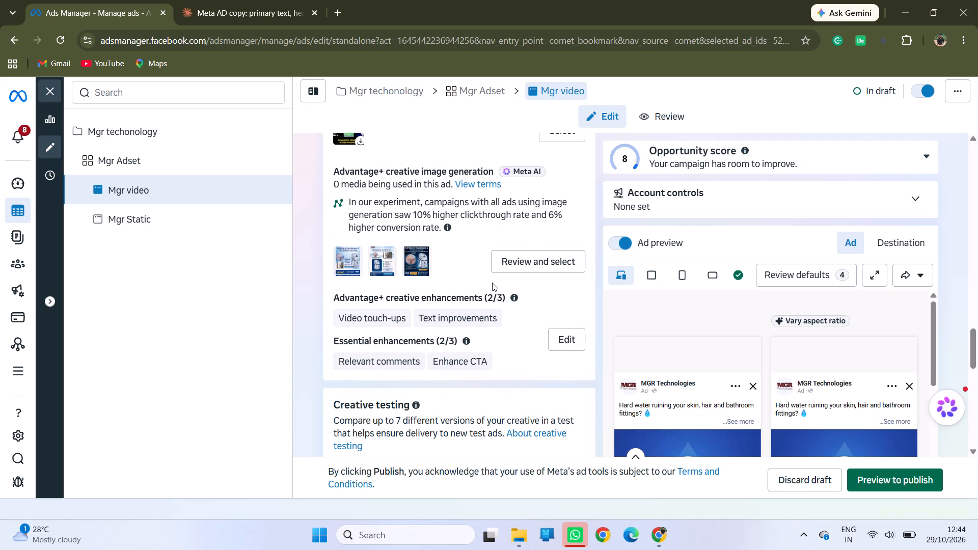
pyautogui.click(564, 343)
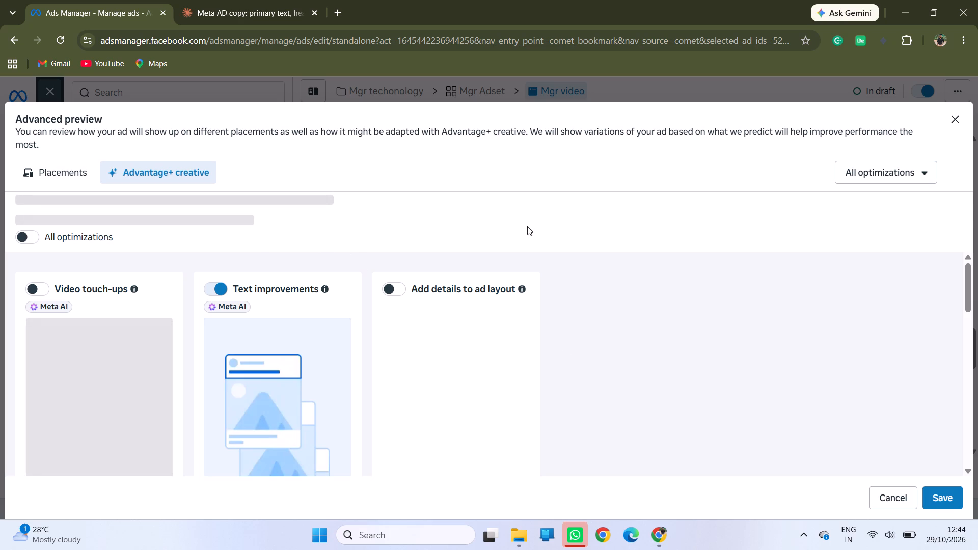
pyautogui.click(217, 291)
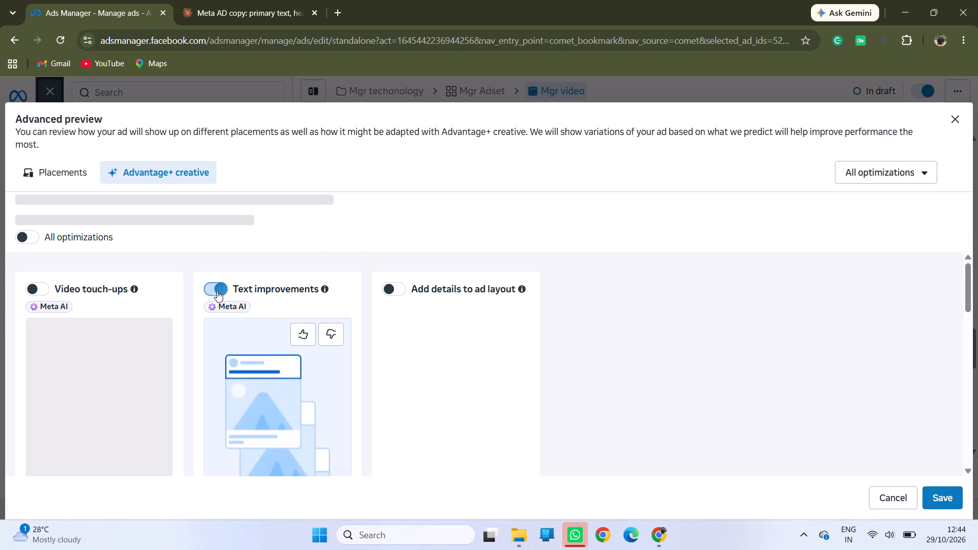
# Look through the Advantage+ creative and essential enhancement options and their example previews for the Mgr video ad.
pyautogui.scroll(-4, 368, 339)
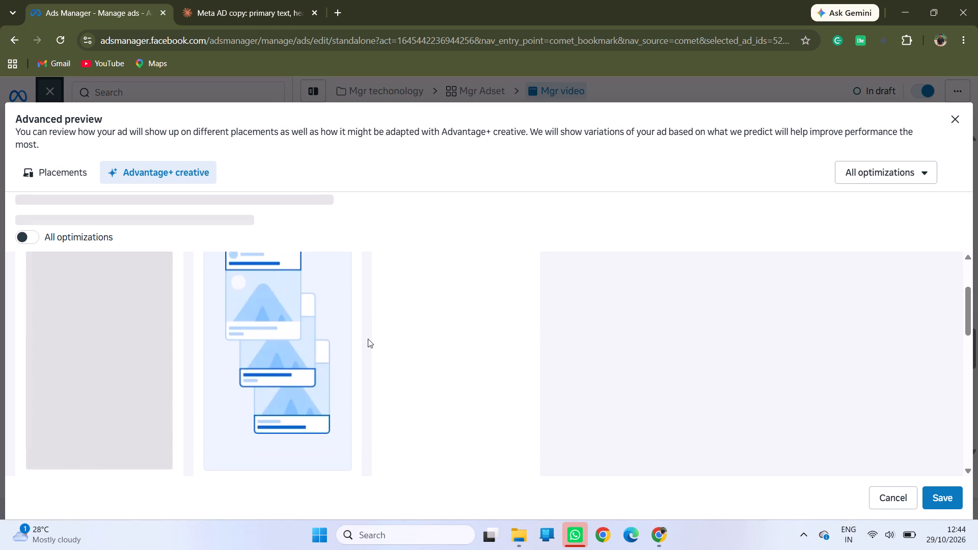
pyautogui.scroll(-7, 368, 339)
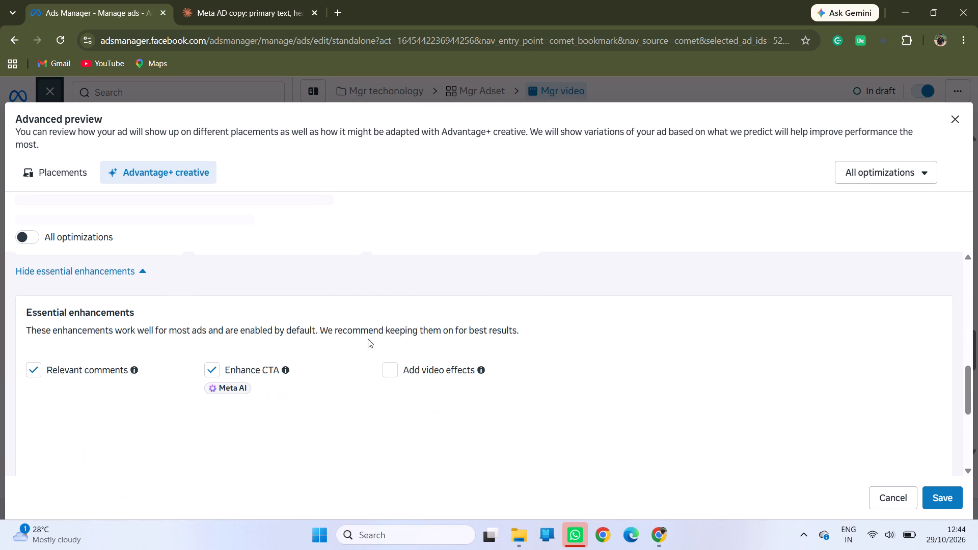
pyautogui.scroll(-4, 368, 339)
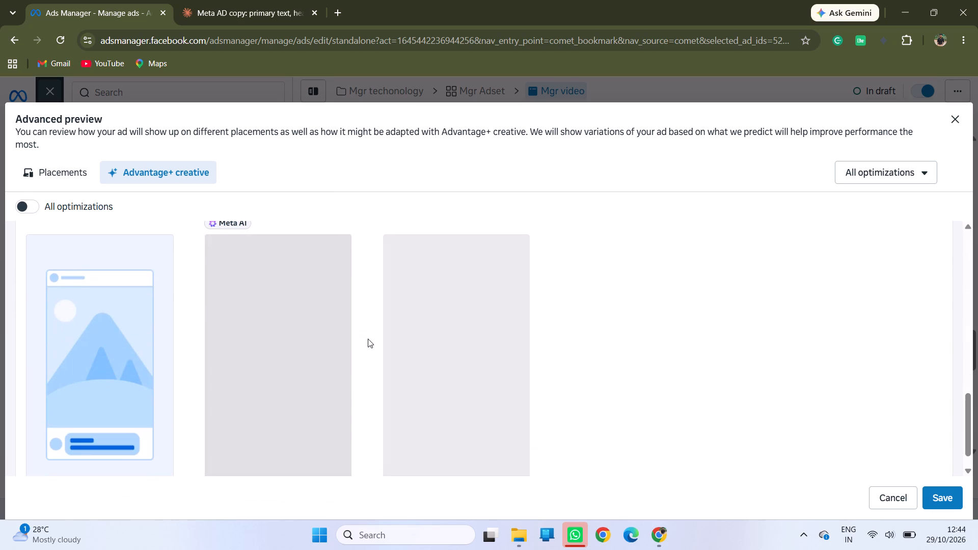
pyautogui.scroll(-1, 368, 339)
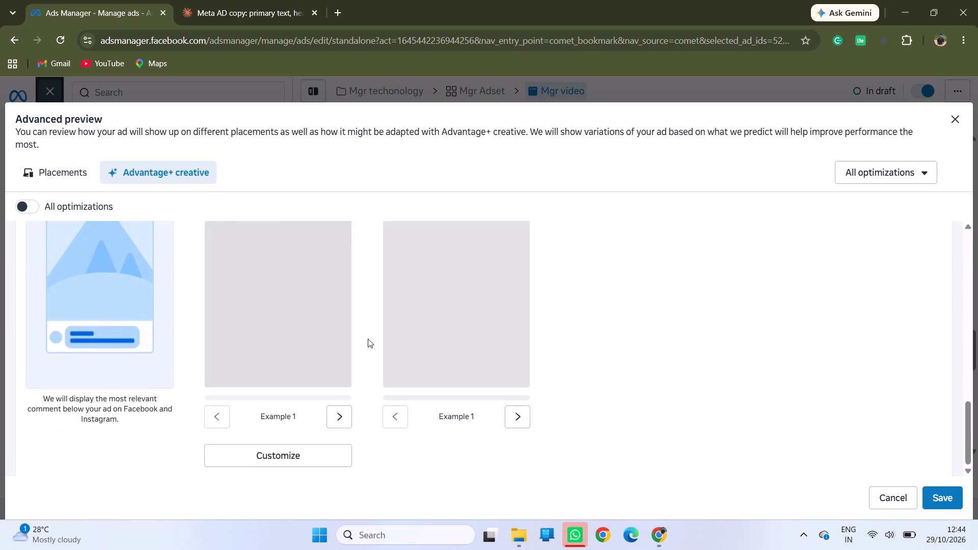
pyautogui.scroll(-7, 368, 339)
pyautogui.scroll(1, 368, 339)
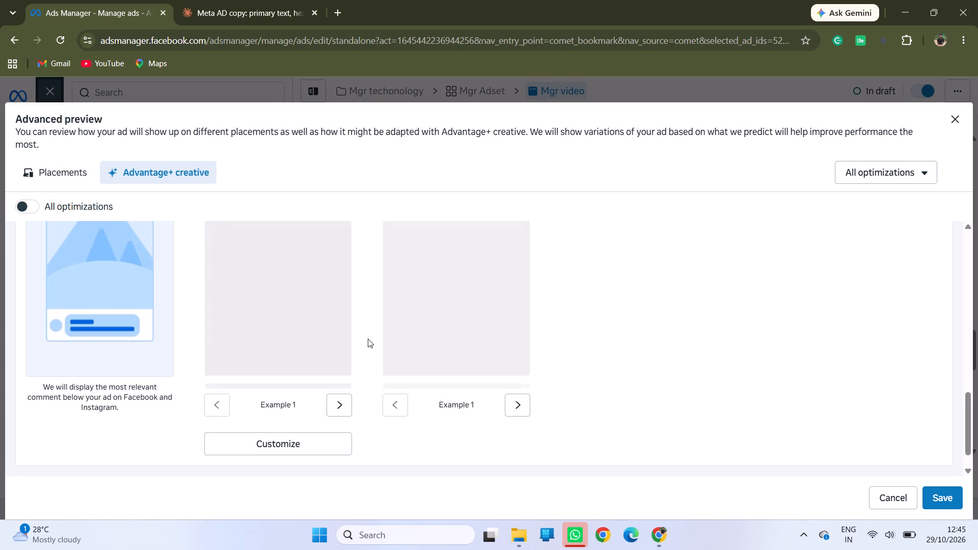
pyautogui.scroll(3, 368, 339)
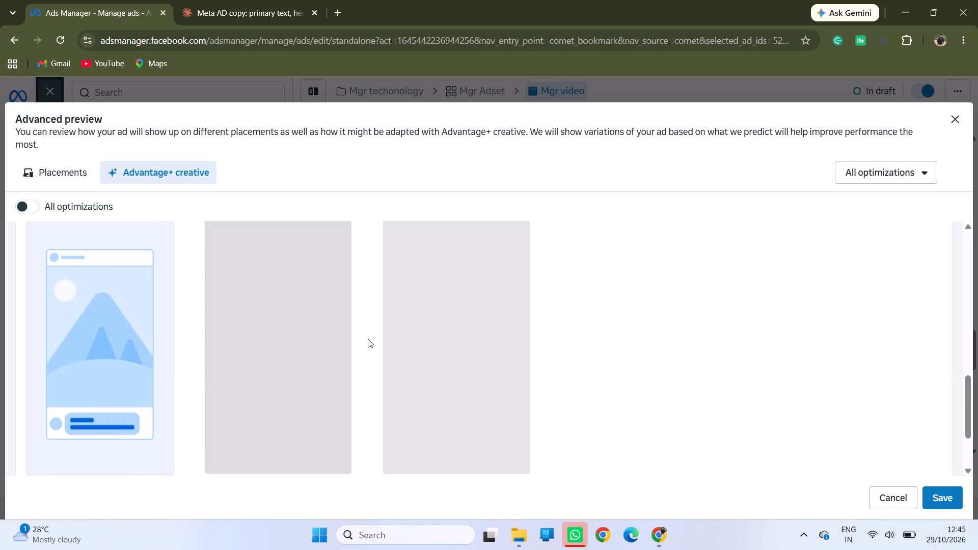
pyautogui.scroll(6, 368, 339)
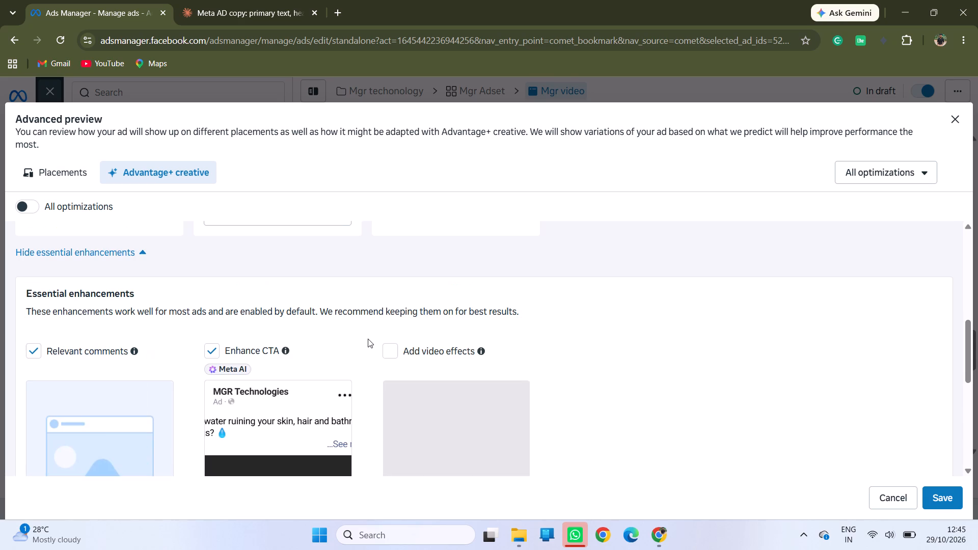
pyautogui.scroll(2, 368, 339)
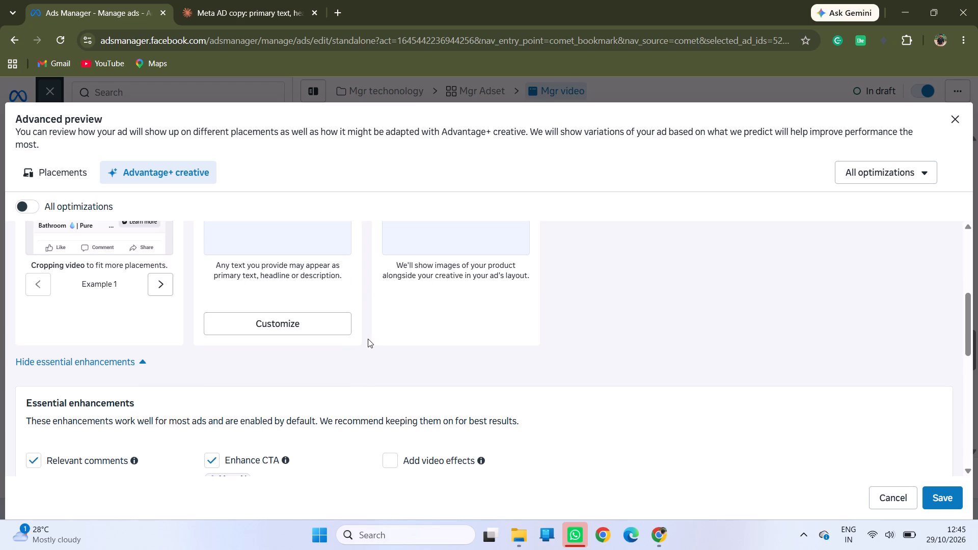
pyautogui.scroll(2, 368, 339)
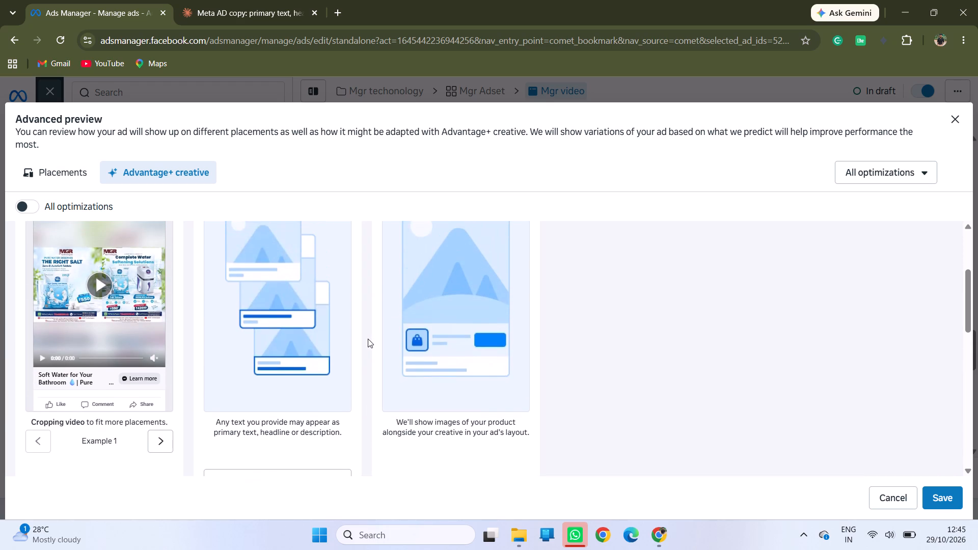
pyautogui.scroll(6, 368, 339)
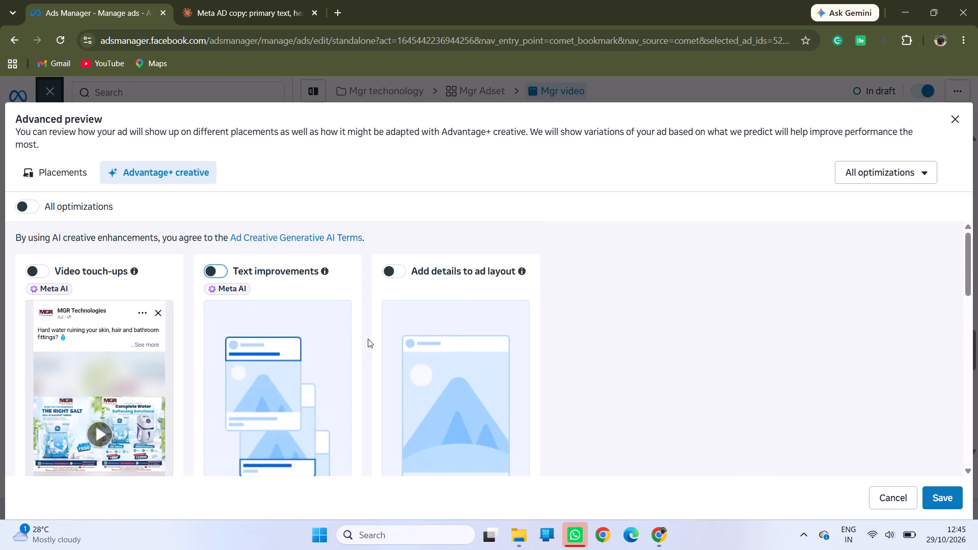
# Save the Mgr video ad's Advantage+ creative enhancement selections.
pyautogui.click(939, 500)
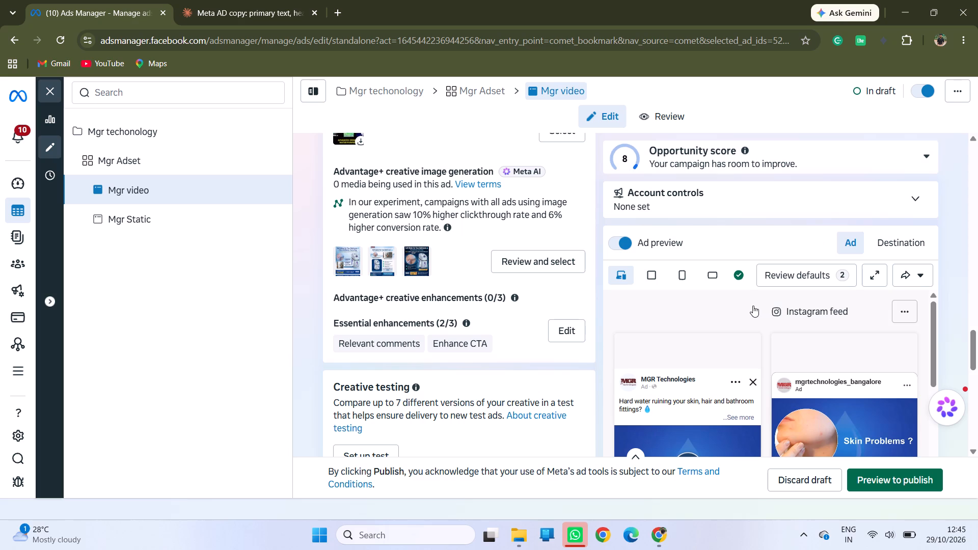
# Review the Mgr video ad's enhancements, creative testing, conversation template, media and identity sections.
pyautogui.scroll(-3, 490, 329)
pyautogui.click(490, 329)
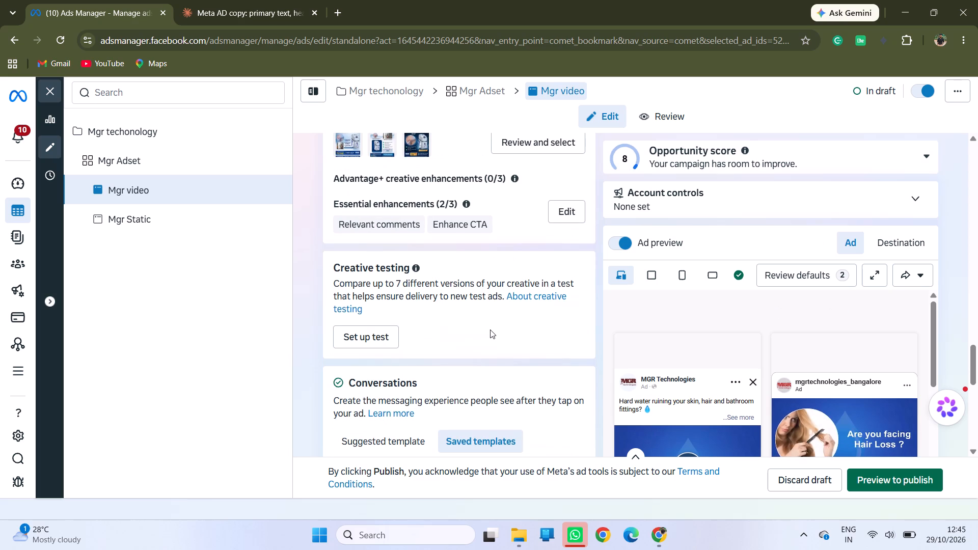
pyautogui.scroll(-1, 465, 324)
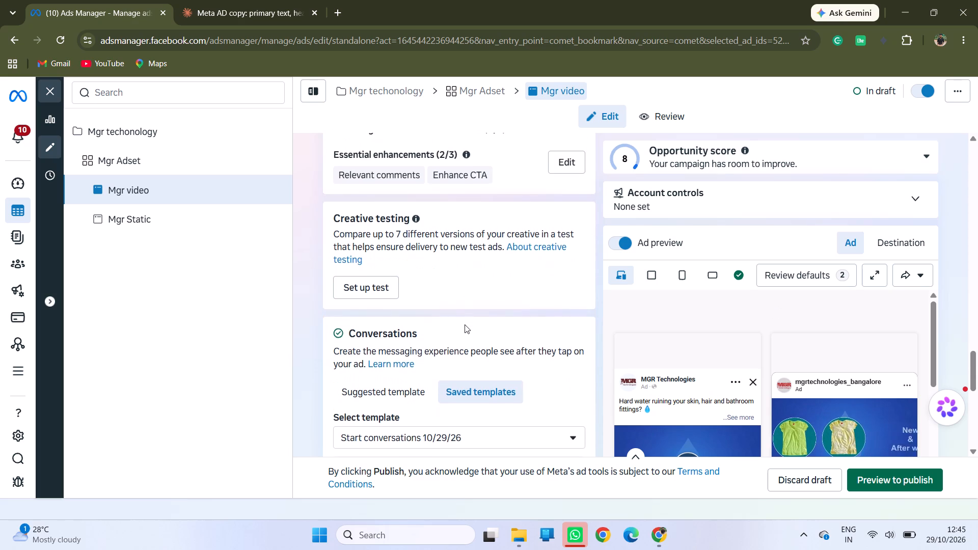
pyautogui.scroll(4, 465, 324)
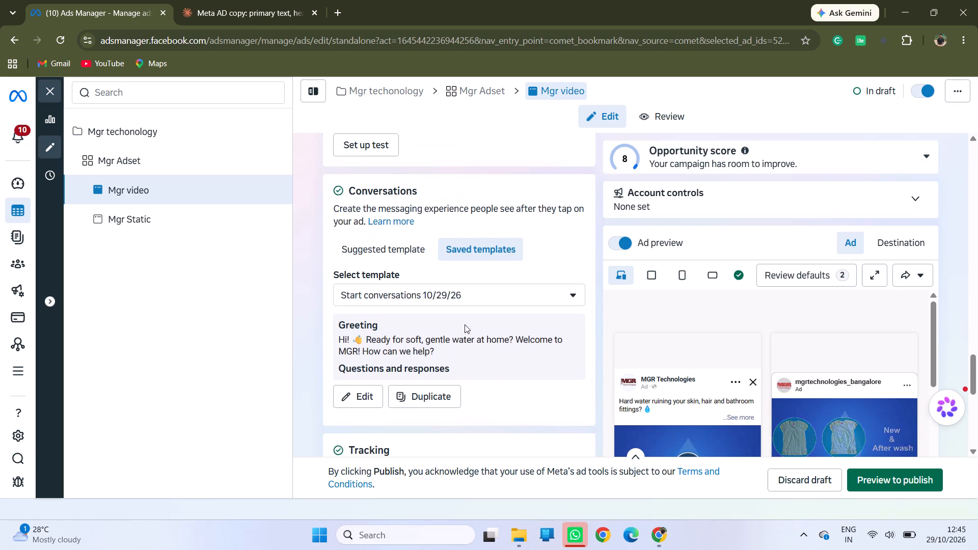
pyautogui.scroll(4, 465, 324)
pyautogui.scroll(-1, 465, 324)
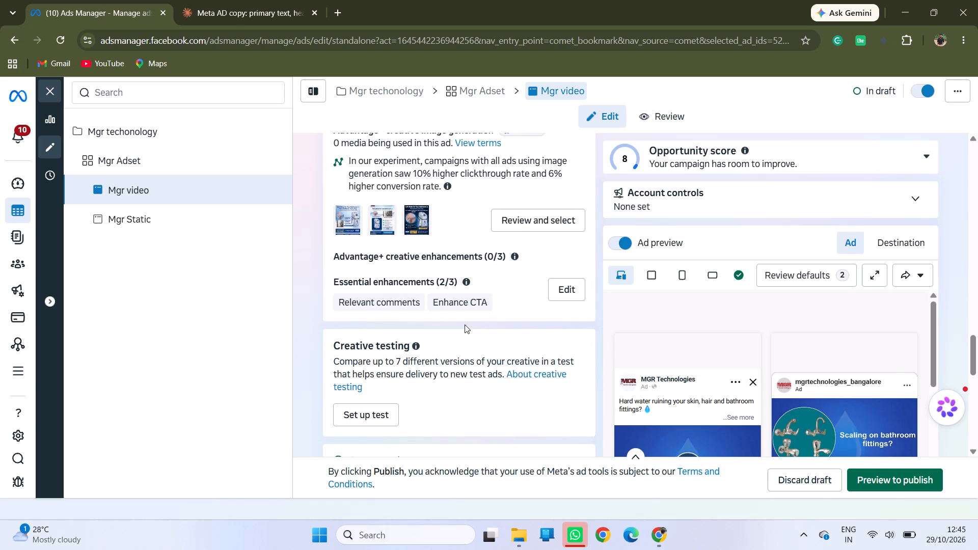
pyautogui.scroll(8, 465, 324)
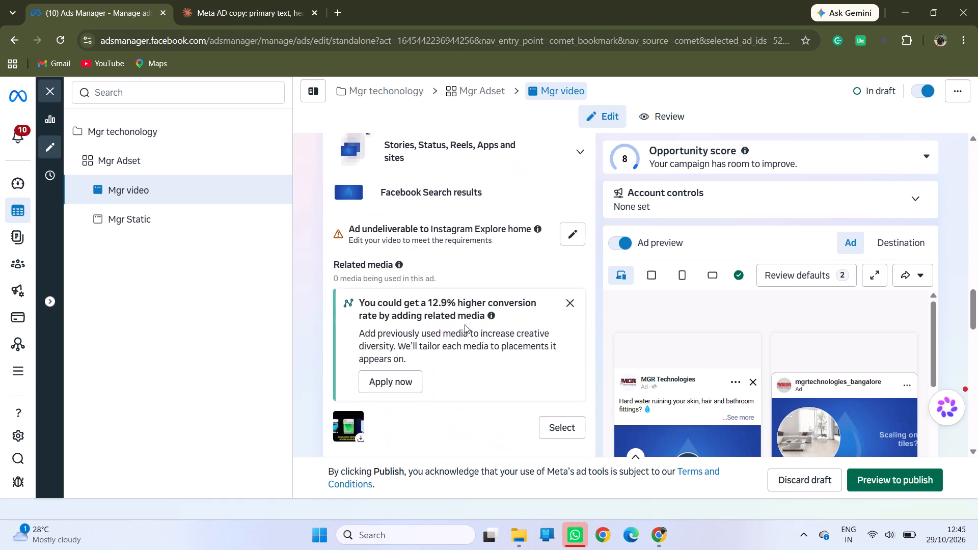
pyautogui.scroll(10, 465, 324)
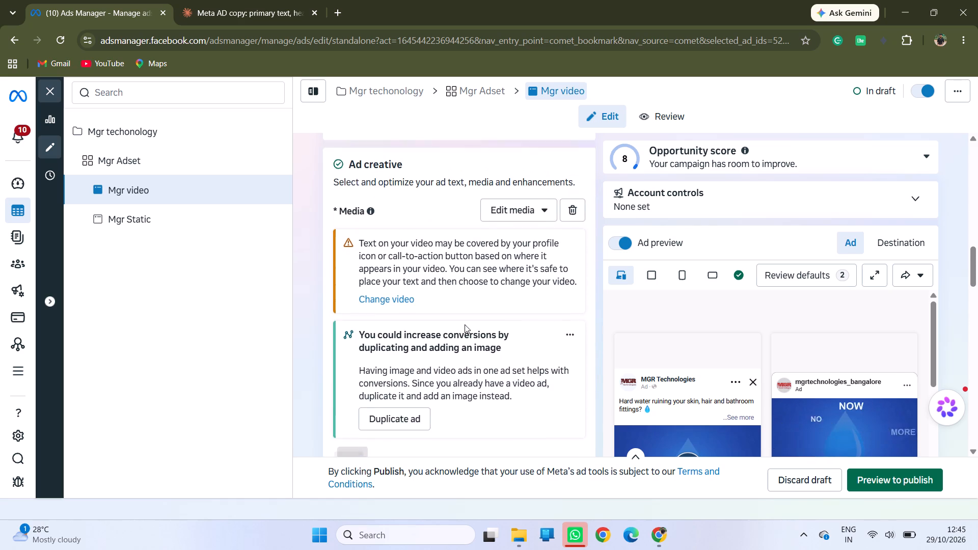
pyautogui.scroll(10, 465, 324)
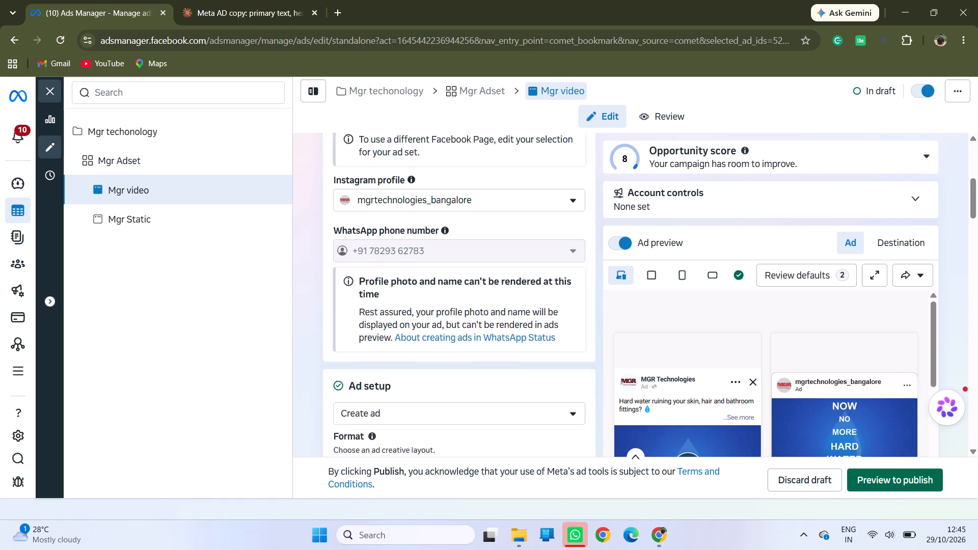
pyautogui.scroll(6, 465, 324)
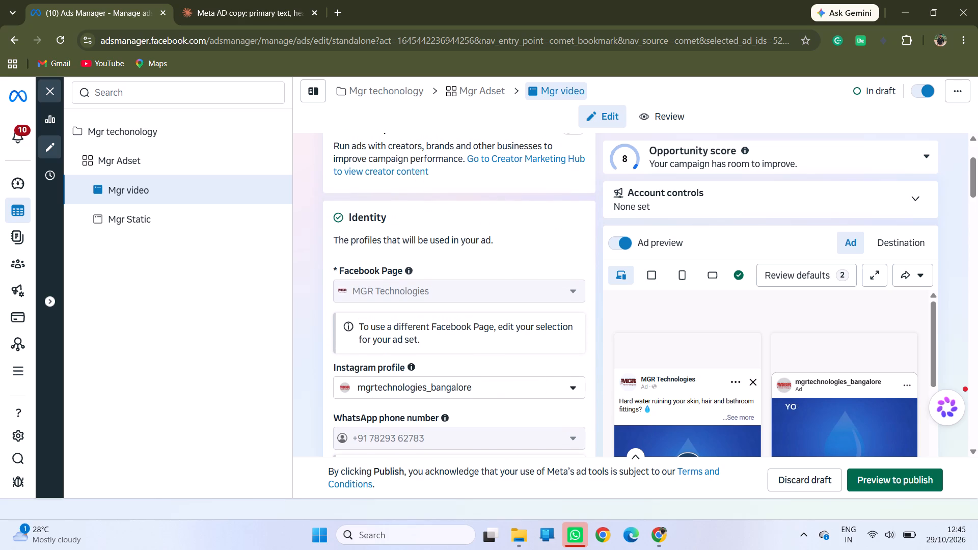
pyautogui.scroll(2, 465, 324)
pyautogui.rightClick(465, 324)
pyautogui.scroll(-1, 465, 324)
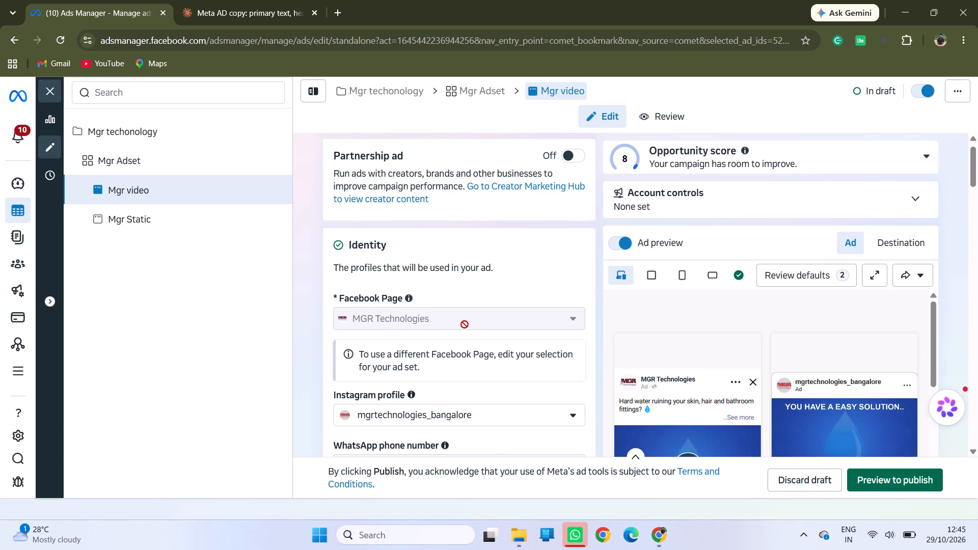
pyautogui.scroll(-1, 465, 324)
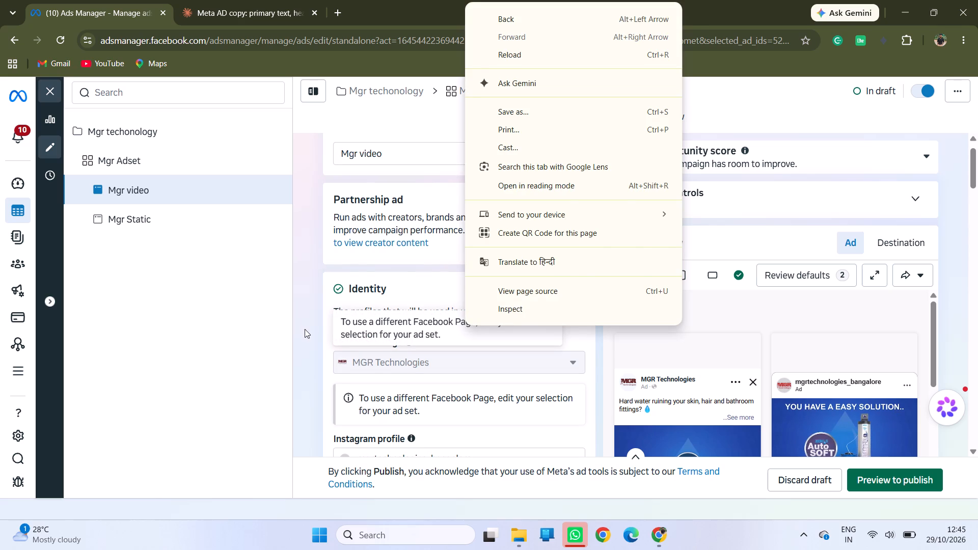
pyautogui.click(305, 329)
# Check the Mgr video ad's identity profiles, ad setup format and ad creative media recommendations again.
pyautogui.scroll(-3, 416, 382)
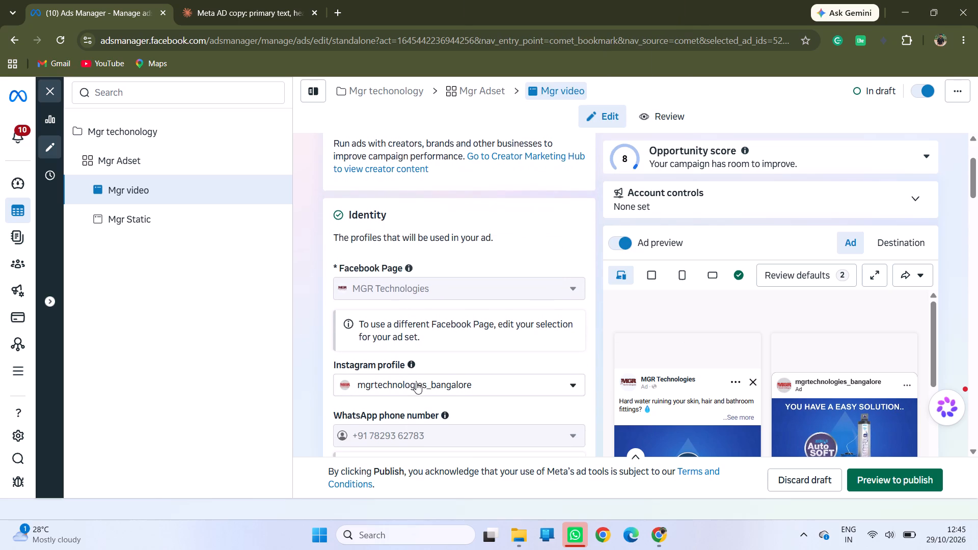
pyautogui.scroll(-8, 416, 382)
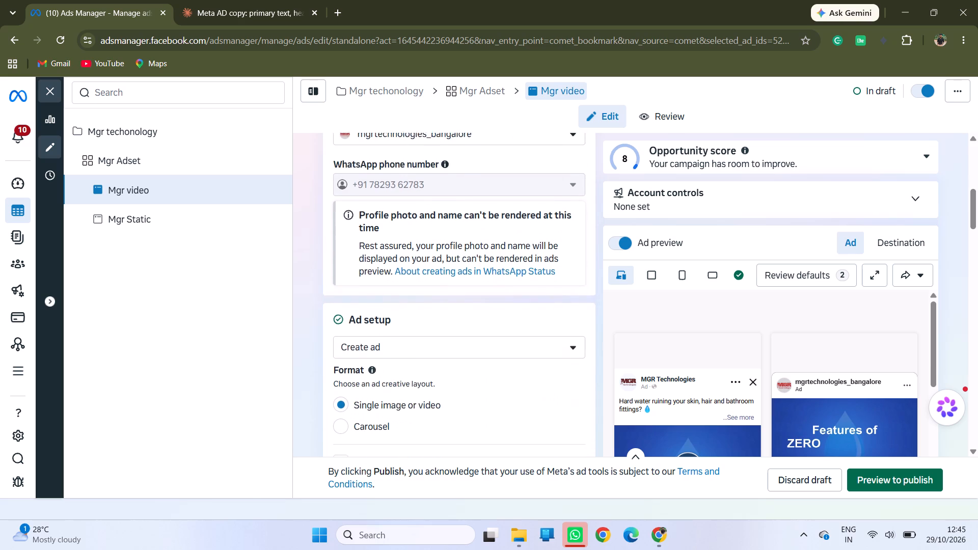
pyautogui.scroll(-13, 416, 382)
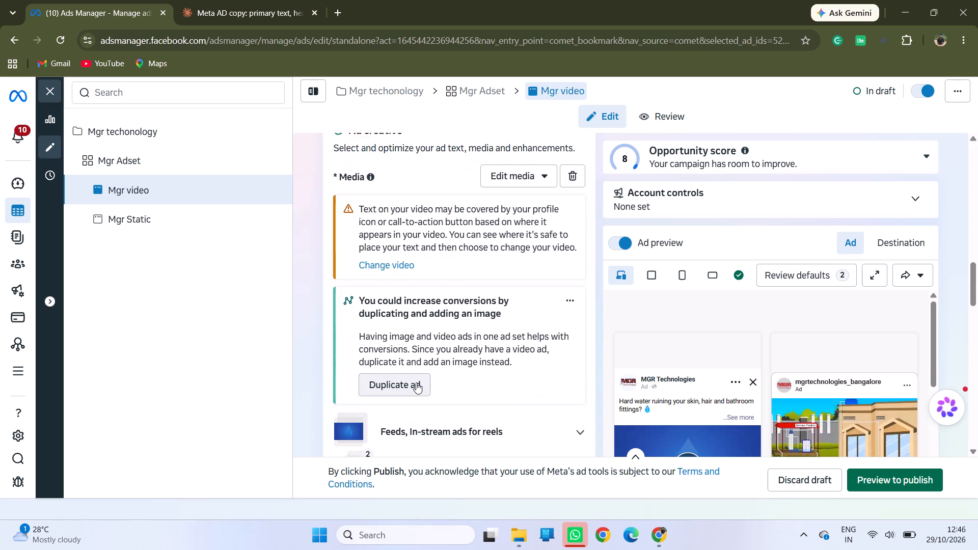
pyautogui.scroll(-1, 416, 382)
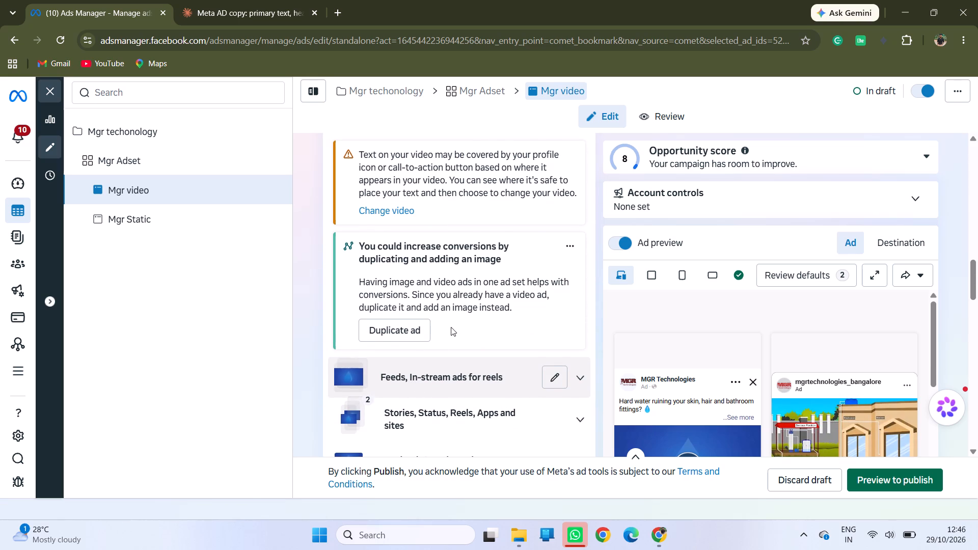
# Review the Mgr video ad's placement media, related media, AI image generation and creative enhancement settings.
pyautogui.scroll(-4, 455, 335)
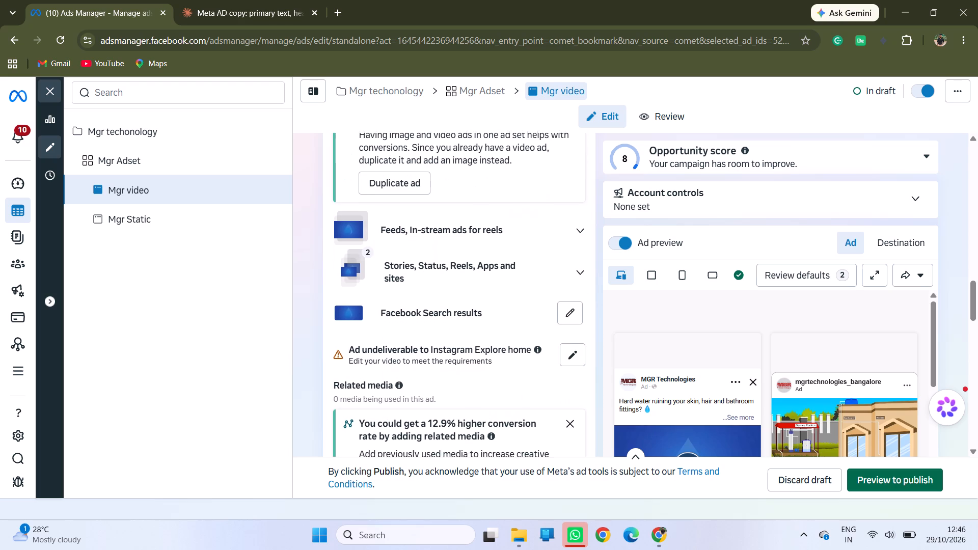
pyautogui.scroll(-5, 455, 335)
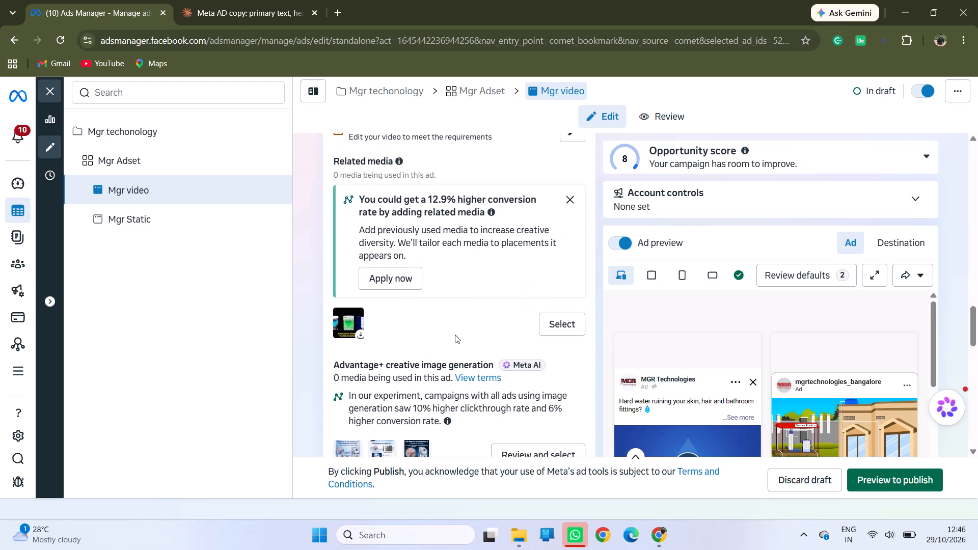
pyautogui.scroll(-1, 455, 335)
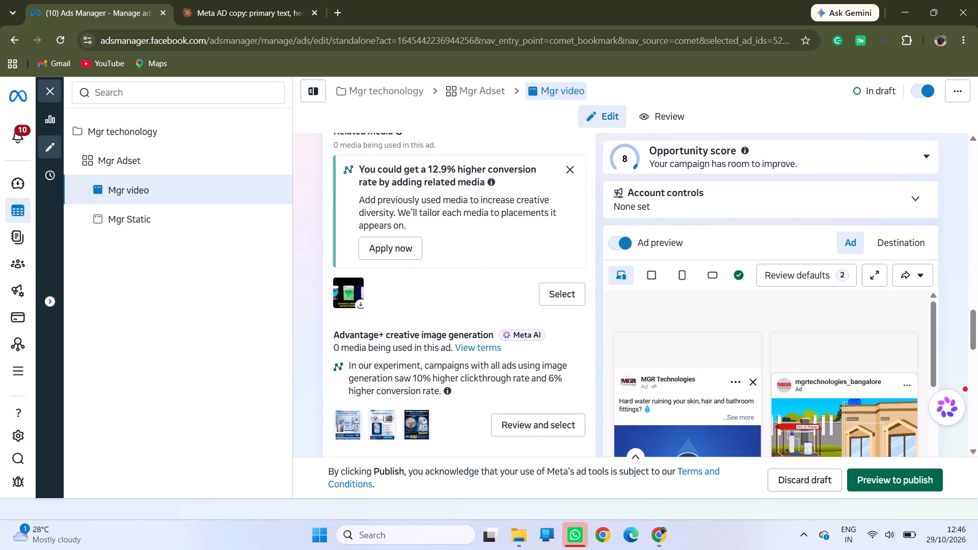
pyautogui.scroll(-4, 455, 335)
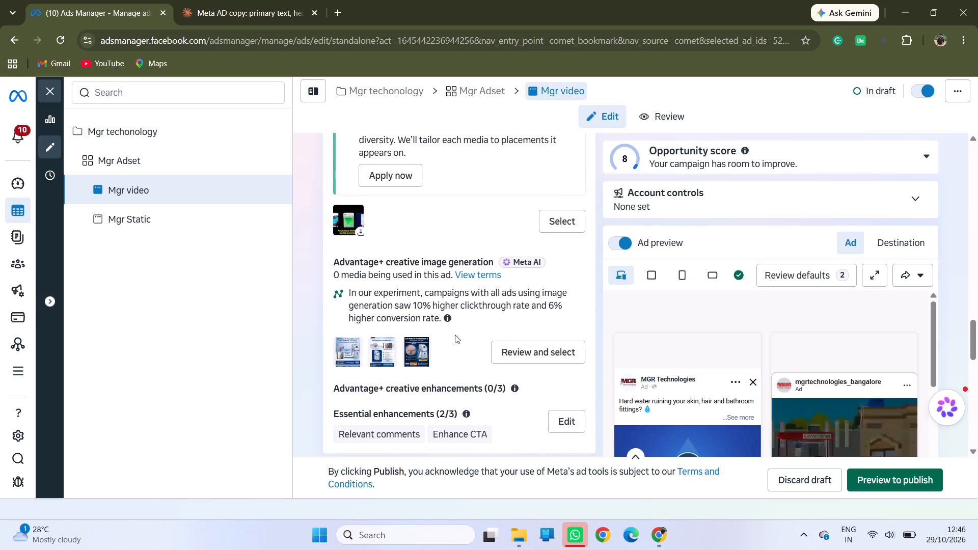
pyautogui.scroll(-3, 455, 335)
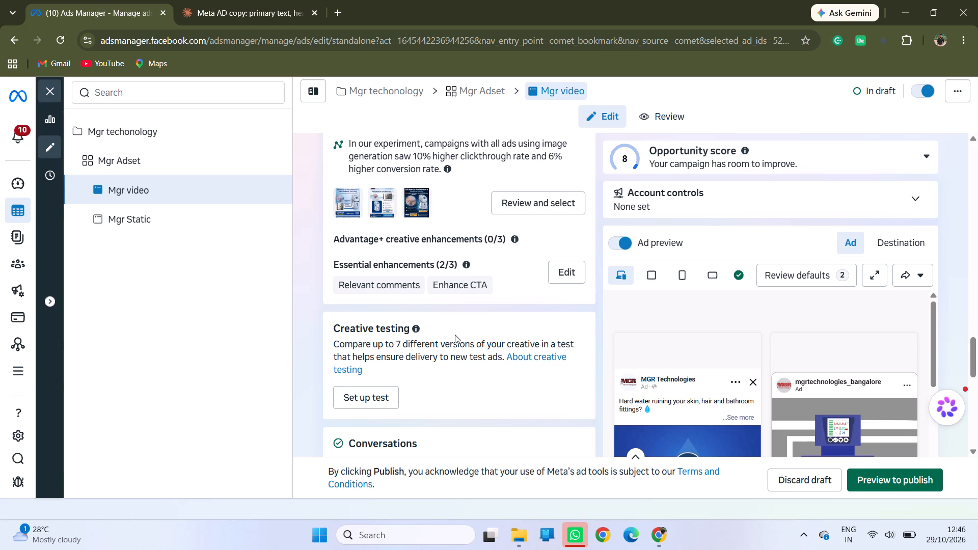
# Turn off the follow-up message in the Start conversations 10/29/26 template and save the template.
pyautogui.scroll(-6, 455, 335)
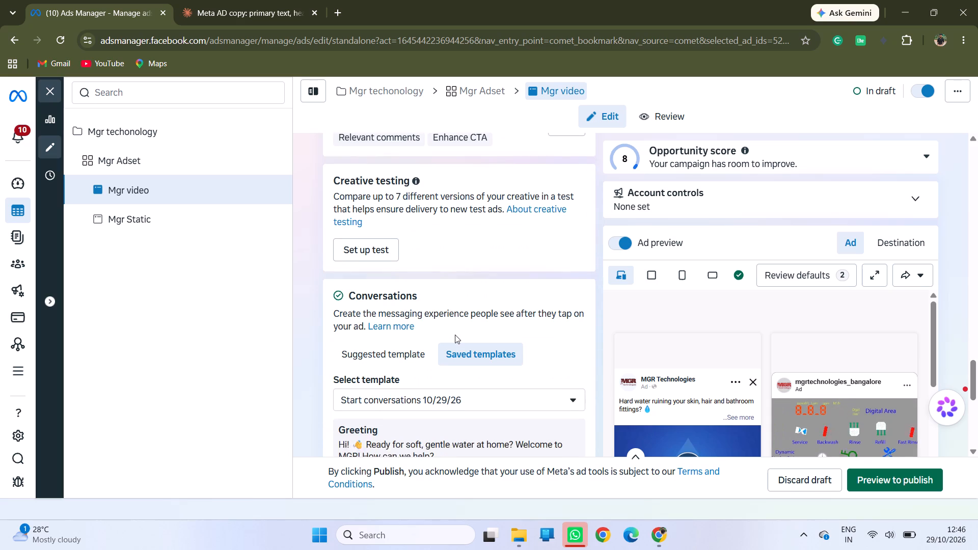
pyautogui.scroll(-3, 455, 335)
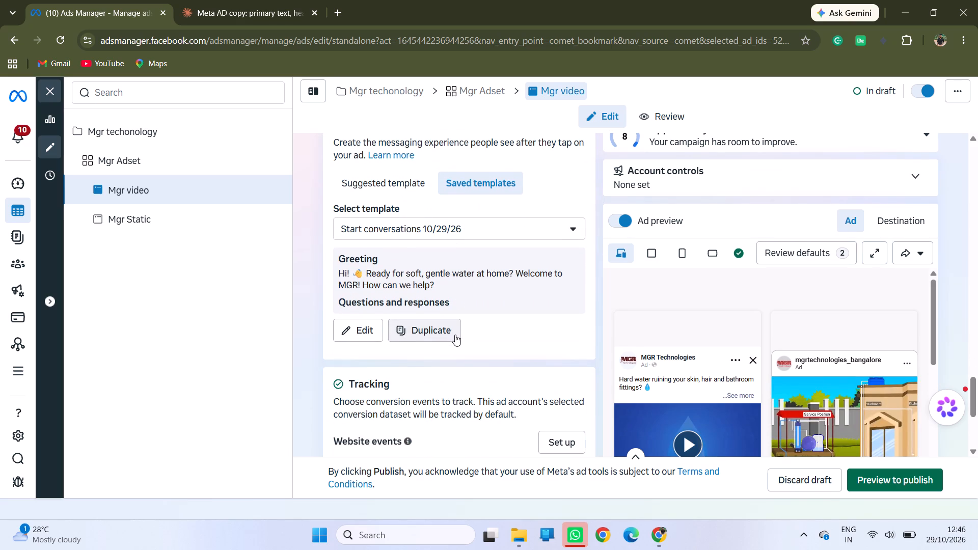
pyautogui.click(370, 327)
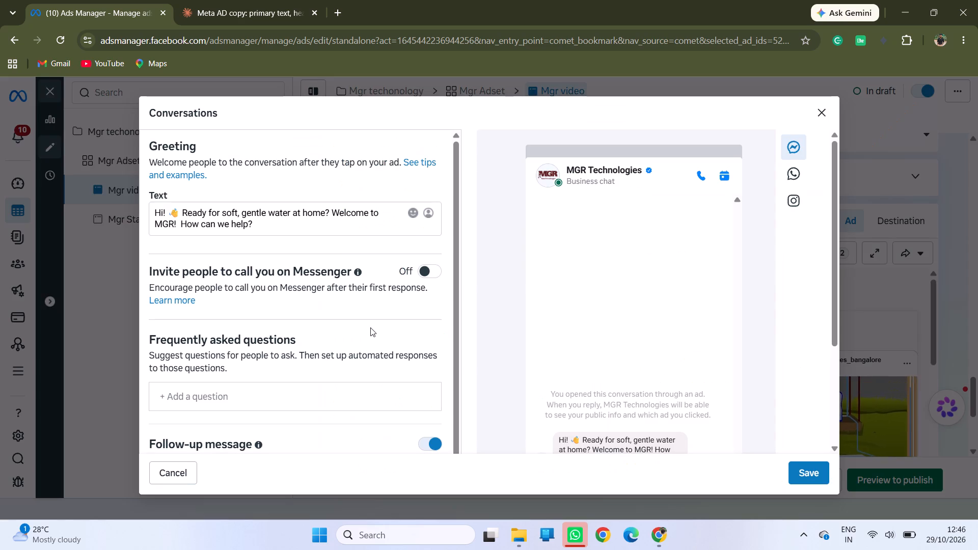
pyautogui.scroll(-4, 262, 305)
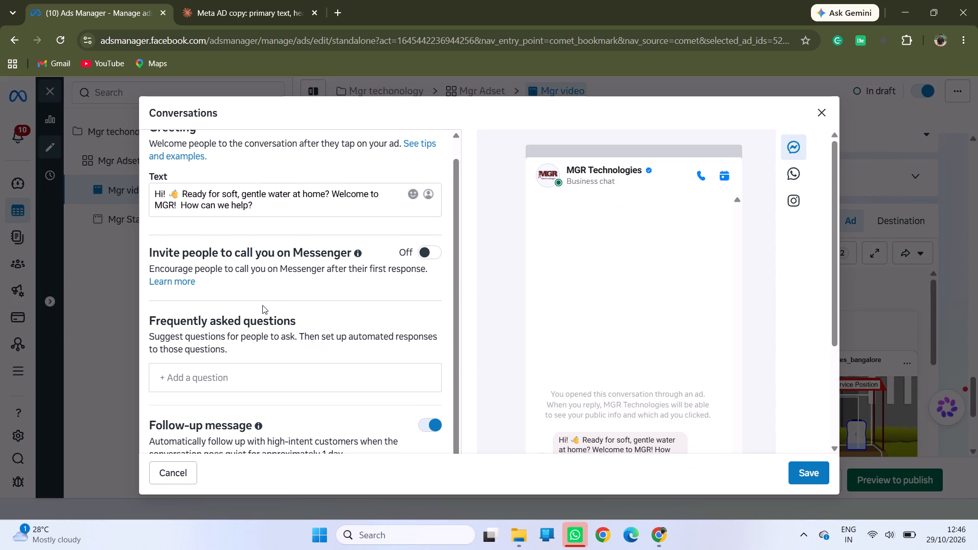
pyautogui.scroll(-7, 262, 305)
pyautogui.scroll(-10, 258, 363)
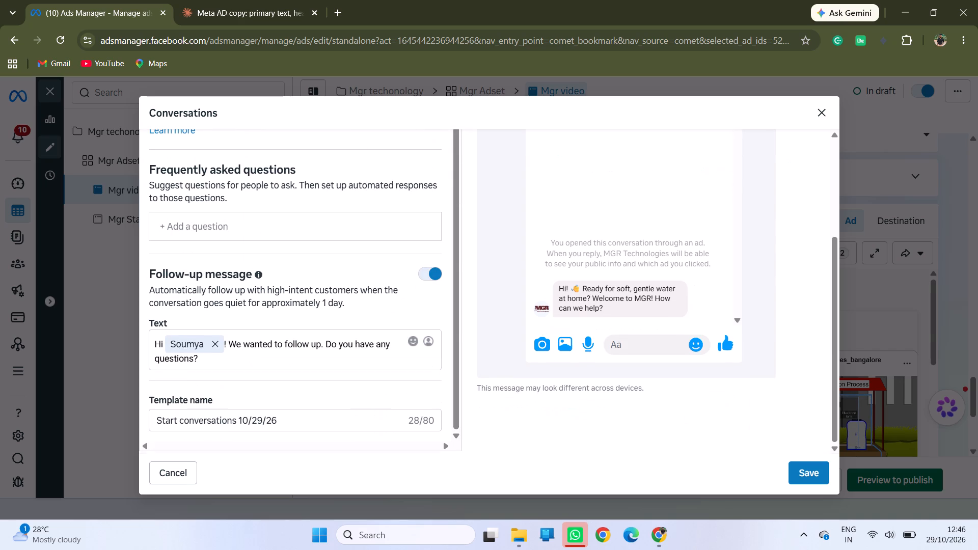
pyautogui.scroll(-8, 258, 363)
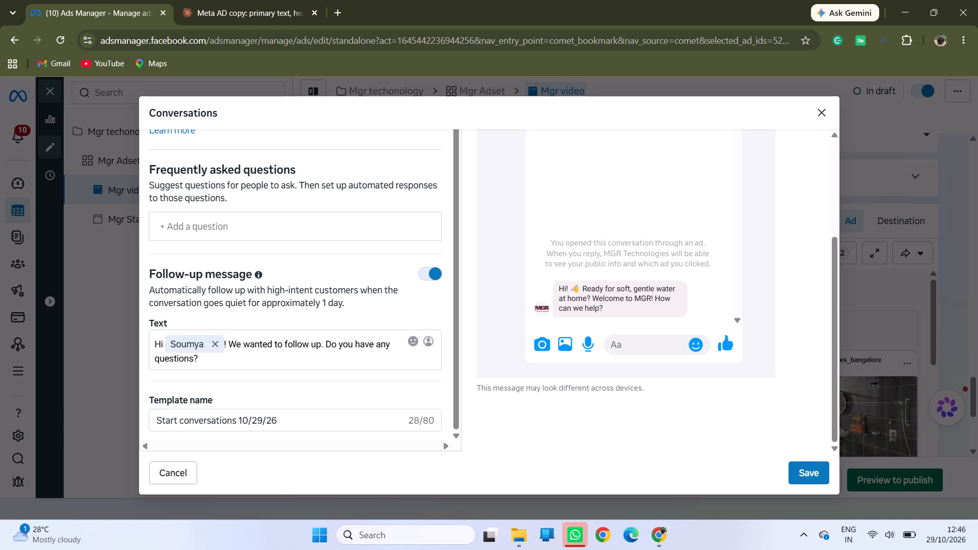
pyautogui.click(432, 272)
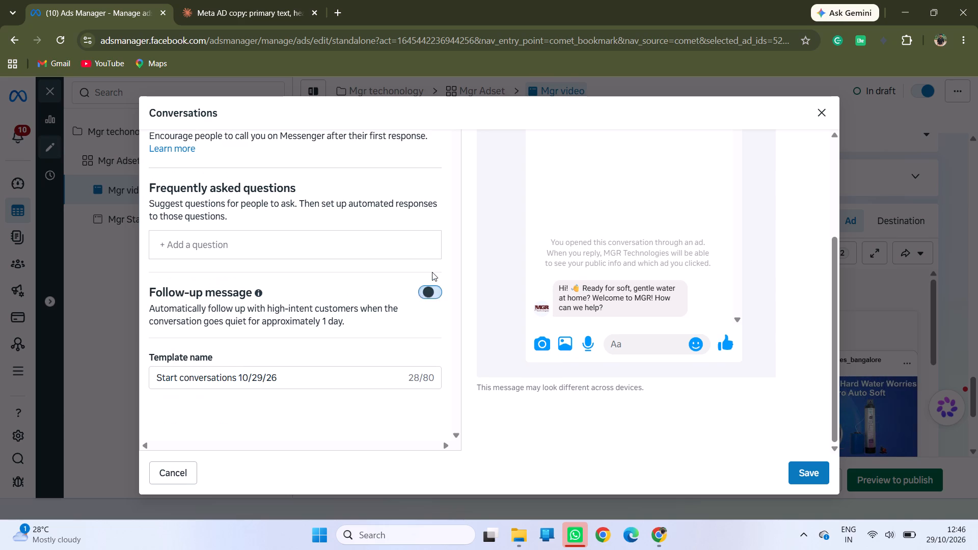
pyautogui.click(624, 376)
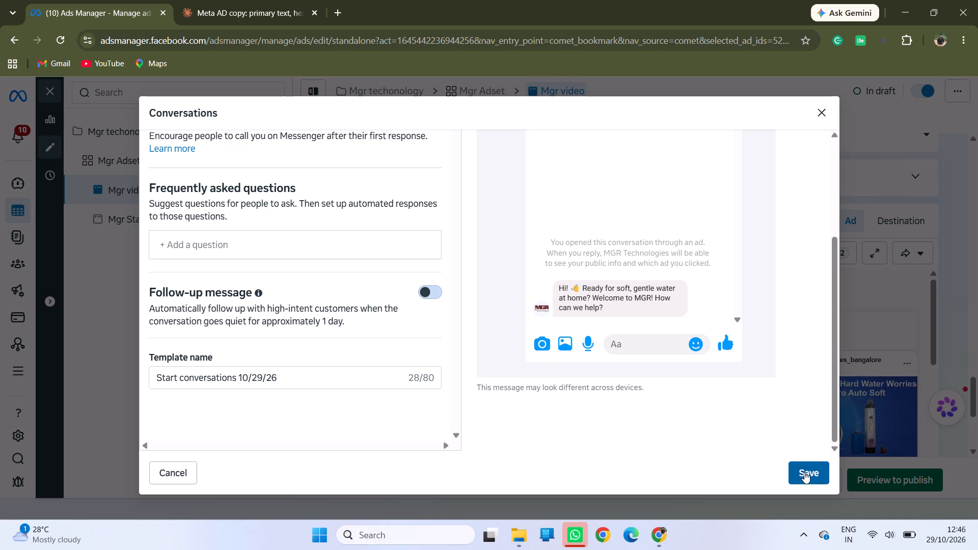
pyautogui.click(804, 472)
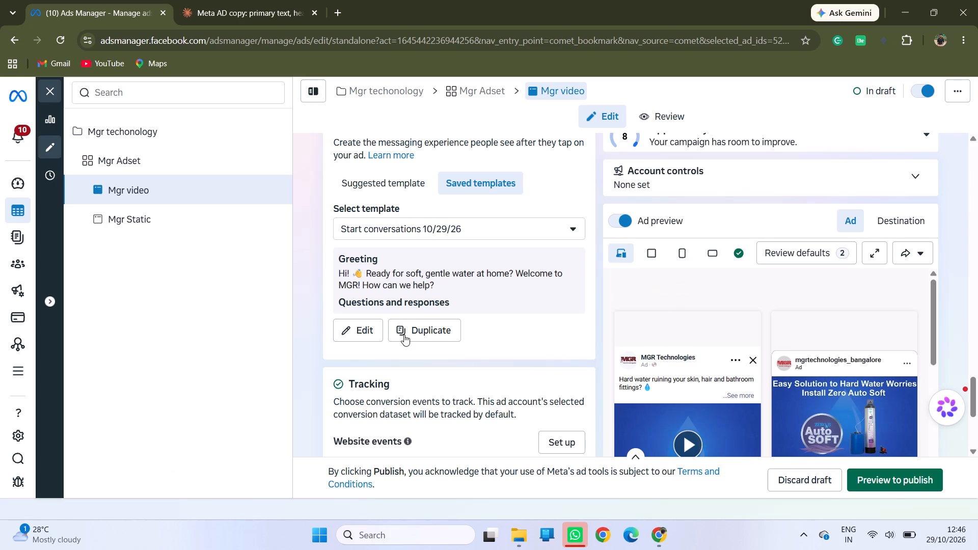
# Examine the Mgr video ad's tracking settings, including conversion events, URL parameters and third-party reporting.
pyautogui.scroll(-3, 474, 348)
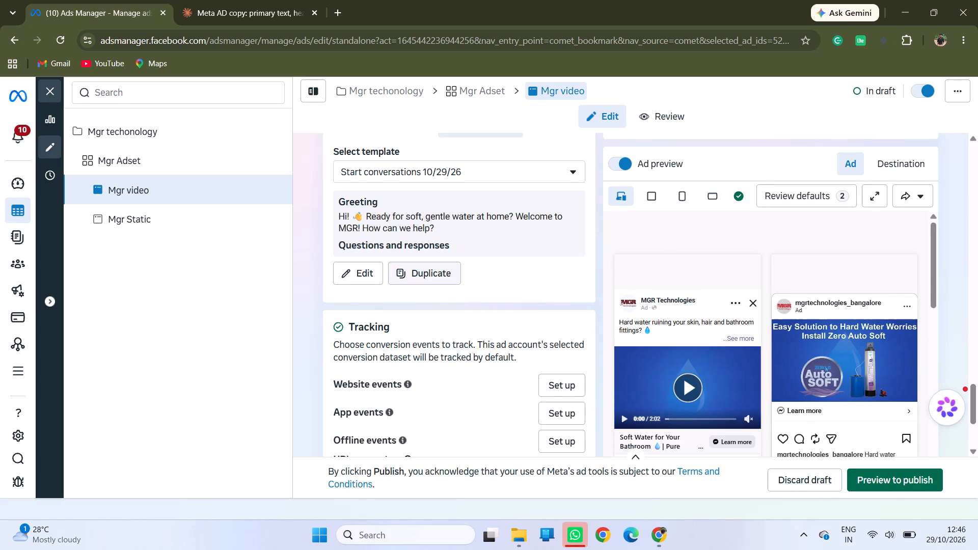
pyautogui.scroll(-5, 474, 348)
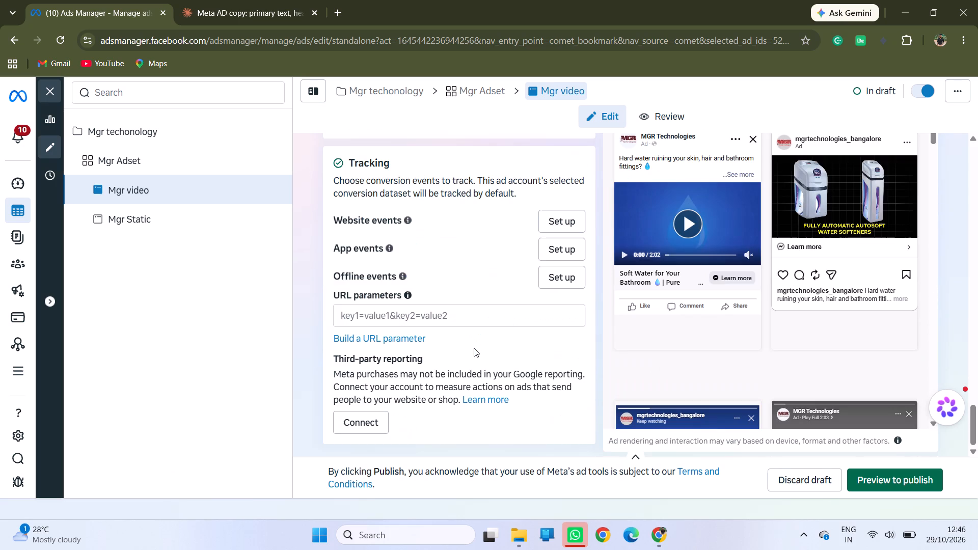
pyautogui.scroll(1, 474, 348)
pyautogui.scroll(-2, 474, 348)
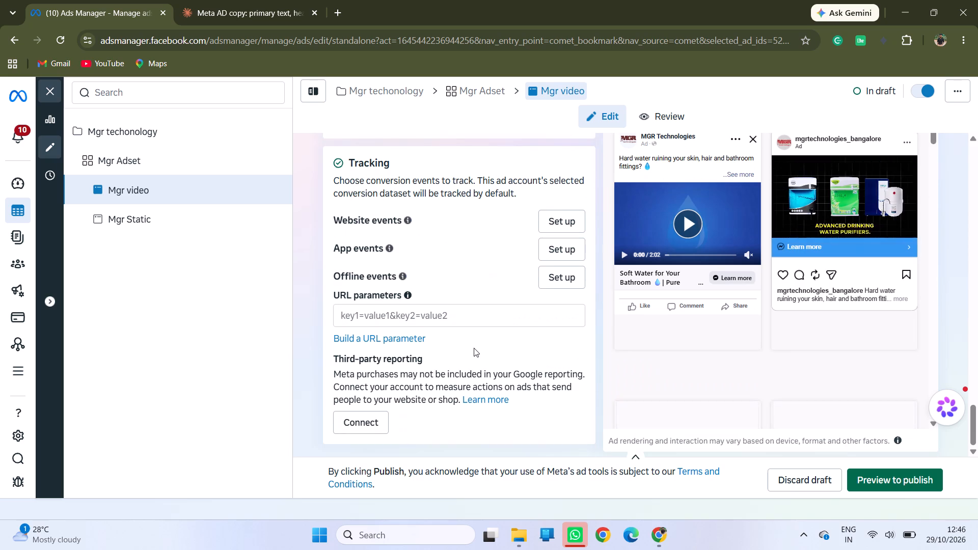
pyautogui.scroll(-11, 474, 348)
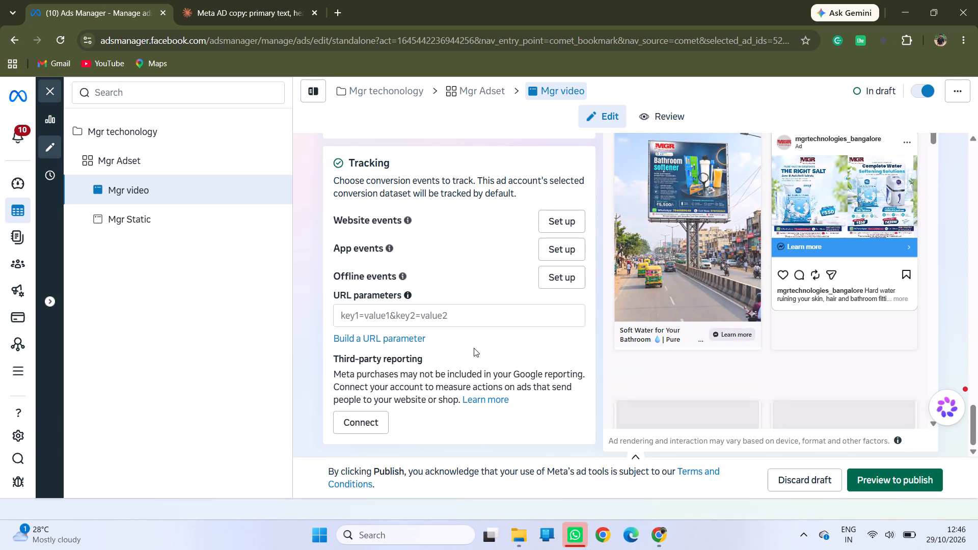
pyautogui.scroll(-1, 474, 348)
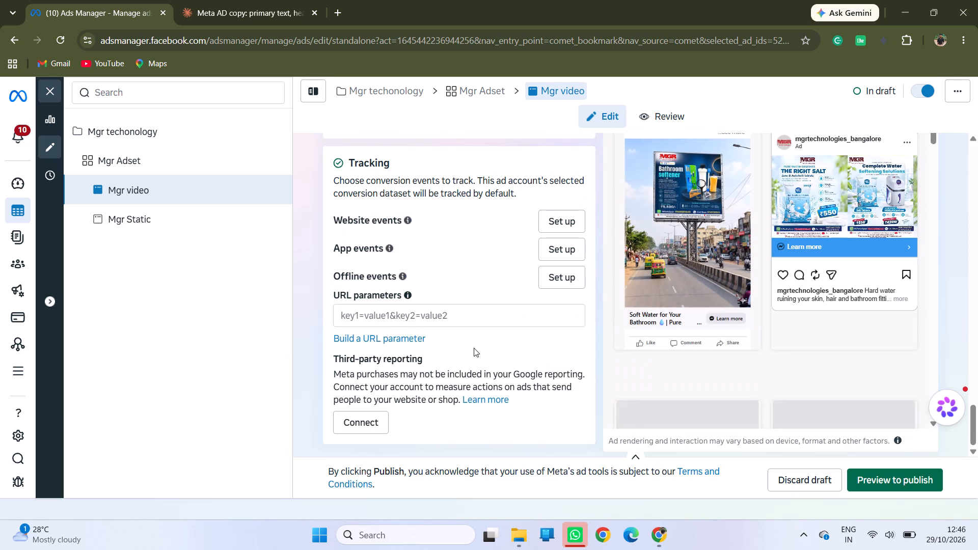
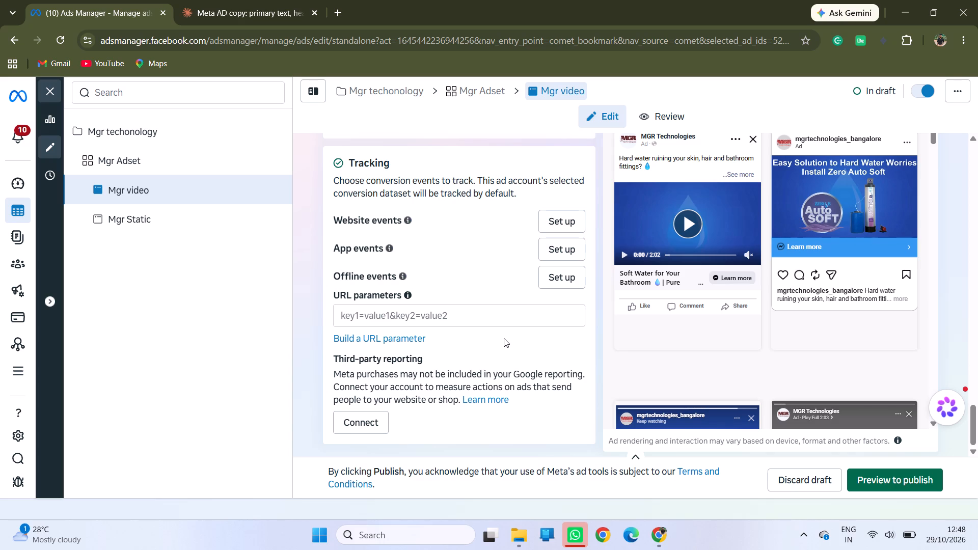
# Review the Mgr Adset's conversion, budget and schedule, audience, placement and brand safety settings.
pyautogui.click(136, 162)
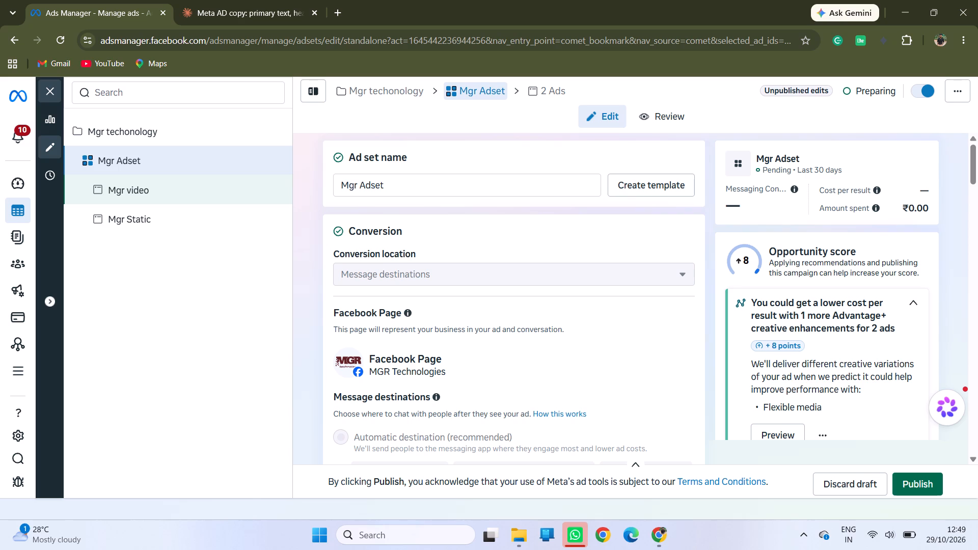
pyautogui.scroll(-6, 558, 414)
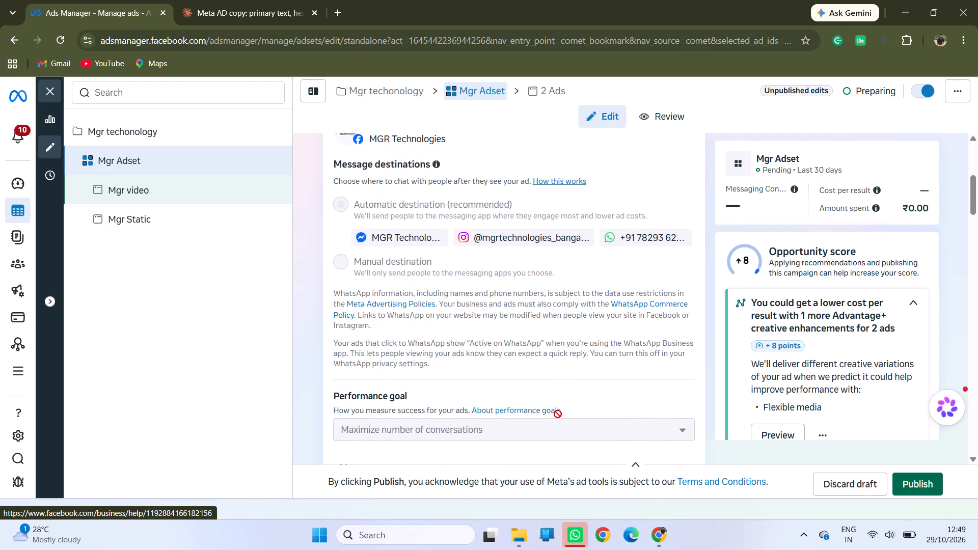
pyautogui.scroll(-12, 558, 414)
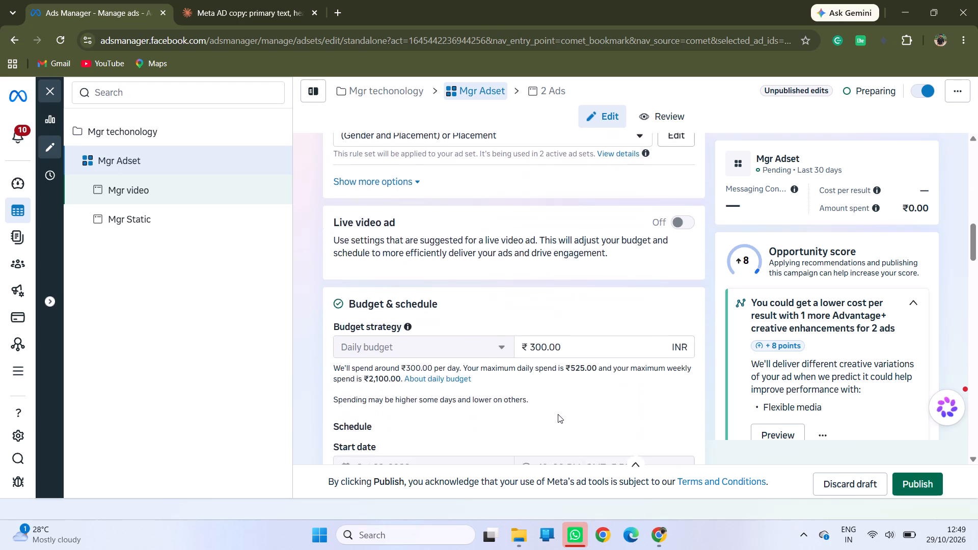
pyautogui.scroll(-9, 558, 414)
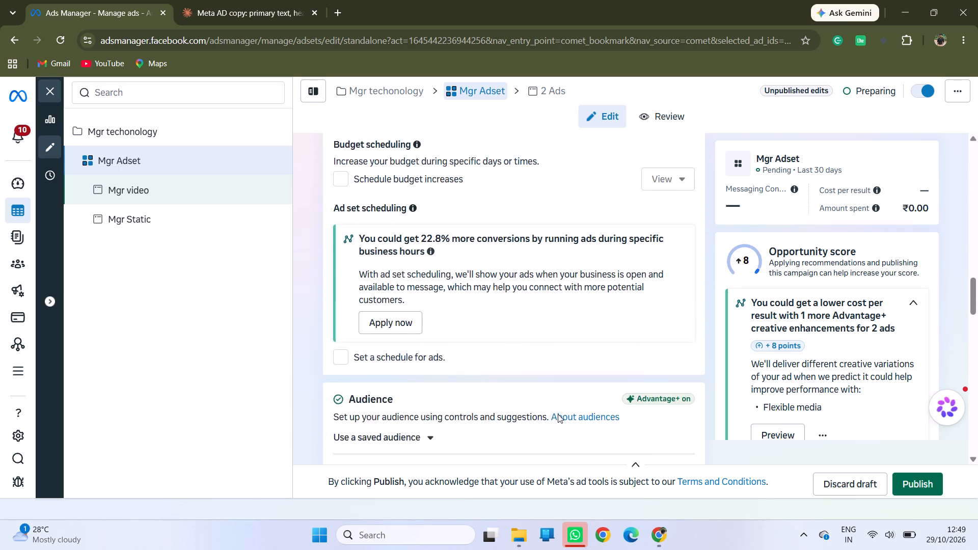
pyautogui.scroll(-8, 558, 414)
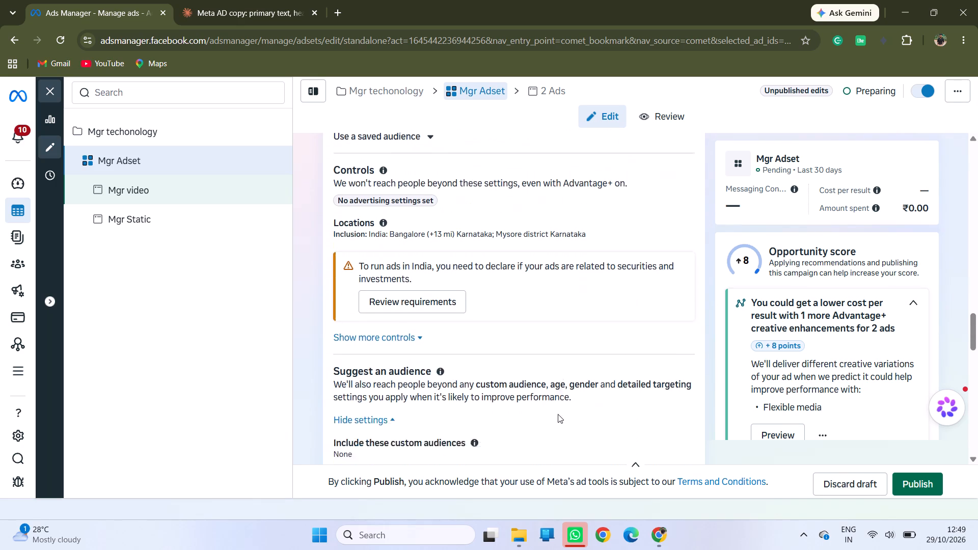
pyautogui.scroll(-5, 558, 414)
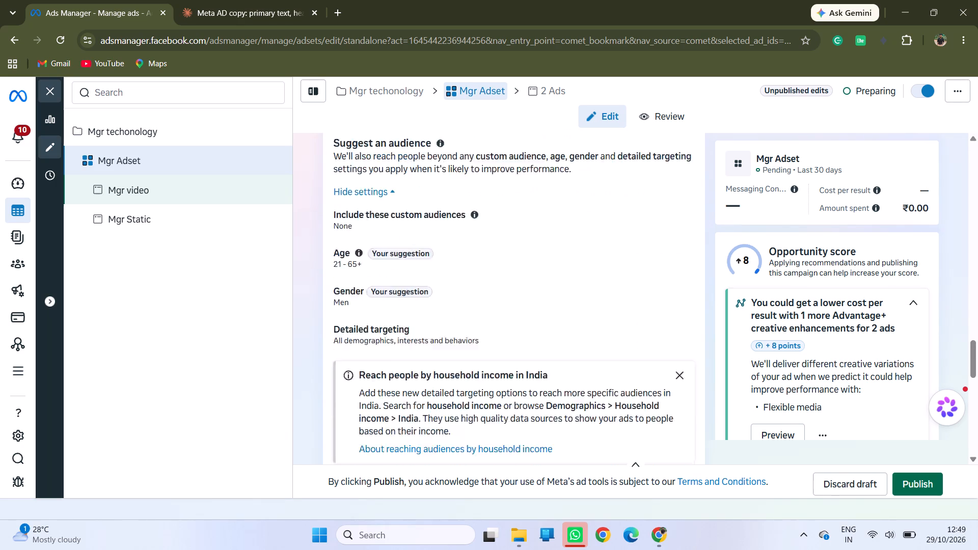
pyautogui.scroll(-10, 558, 414)
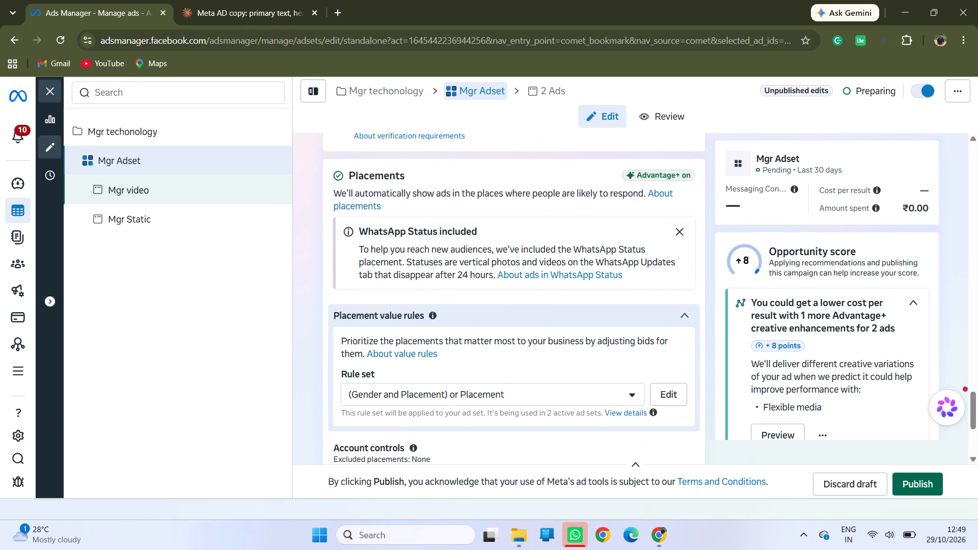
pyautogui.scroll(-9, 558, 414)
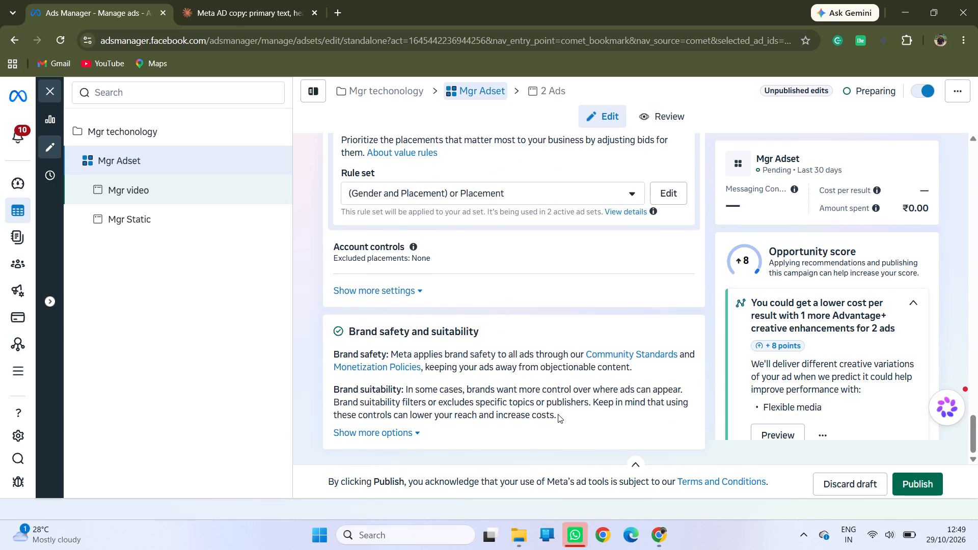
pyautogui.scroll(-4, 558, 414)
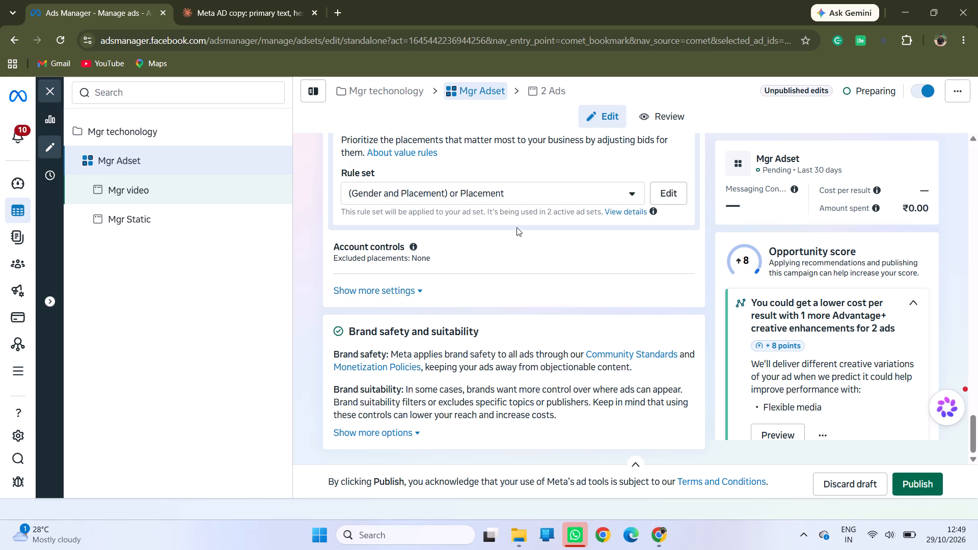
# Open both ads of Mgr Adset together and examine their shared identity, opportunity score, ad setup, destination and creative settings.
pyautogui.click(542, 87)
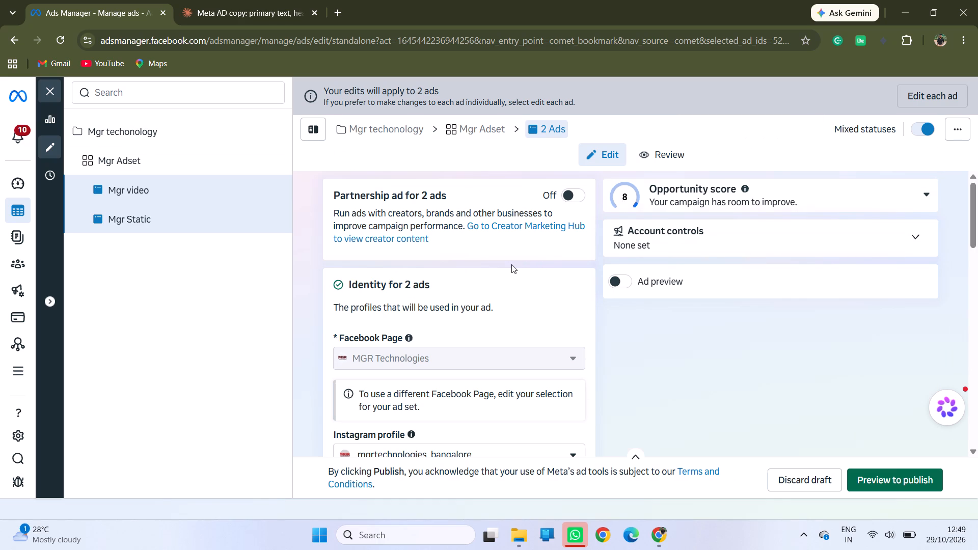
pyautogui.scroll(8, 511, 264)
pyautogui.scroll(-2, 511, 264)
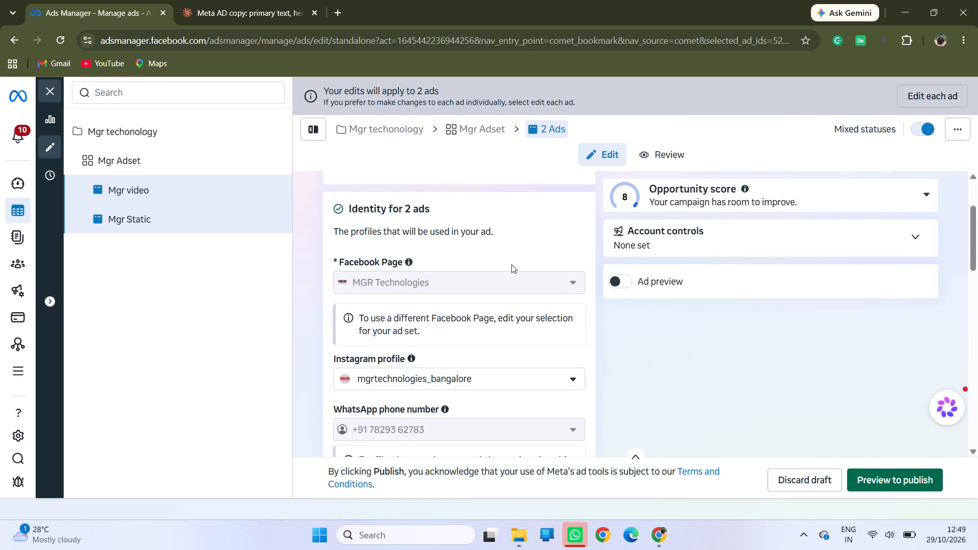
pyautogui.scroll(-2, 511, 264)
pyautogui.scroll(9, 511, 264)
pyautogui.scroll(-6, 511, 264)
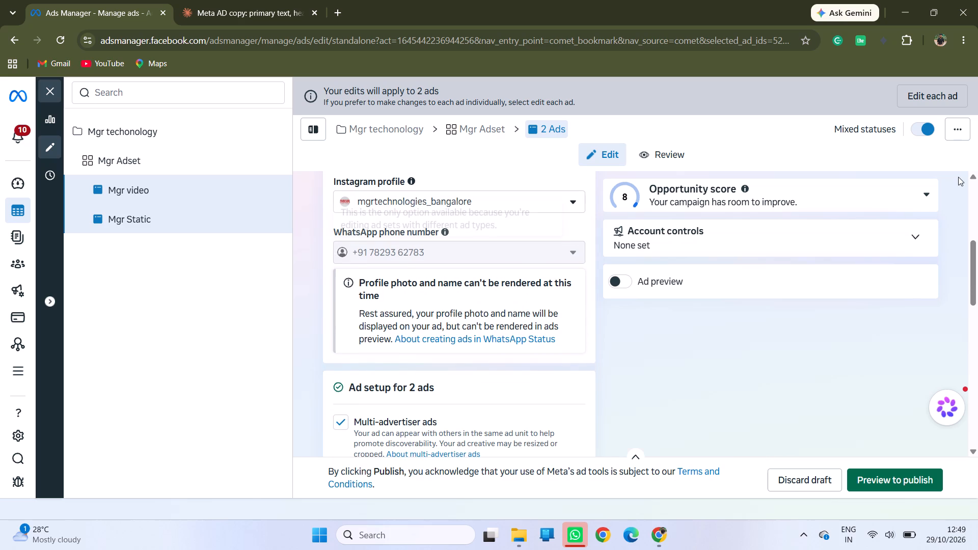
pyautogui.click(928, 194)
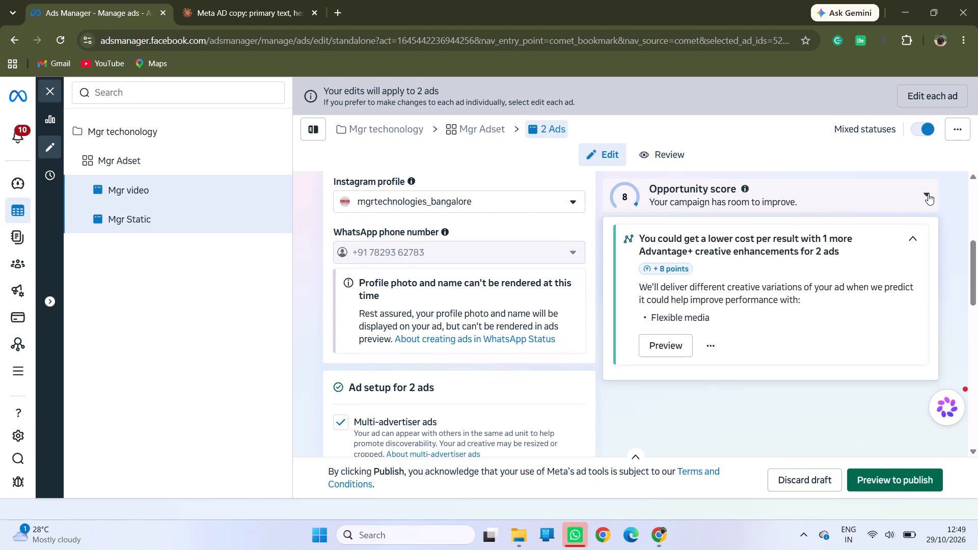
pyautogui.click(928, 194)
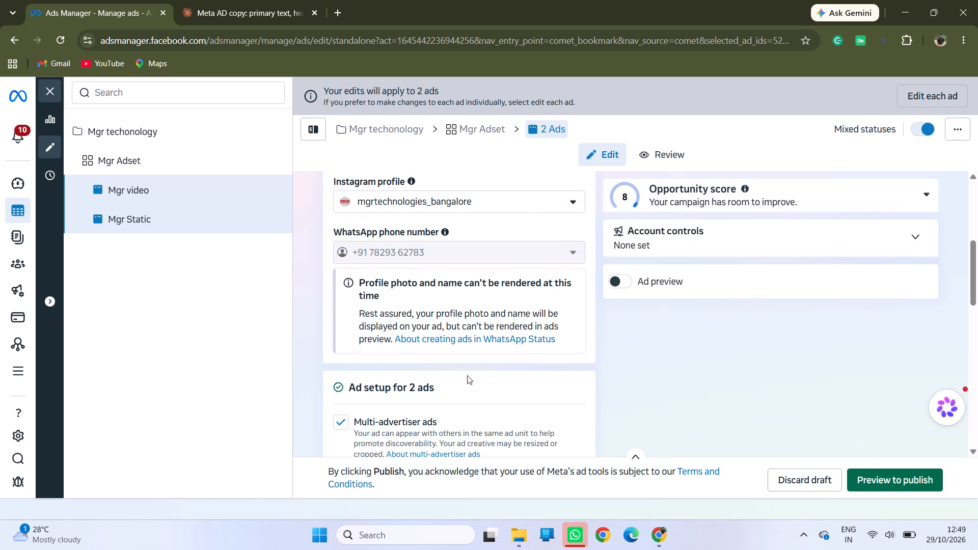
pyautogui.scroll(-5, 467, 375)
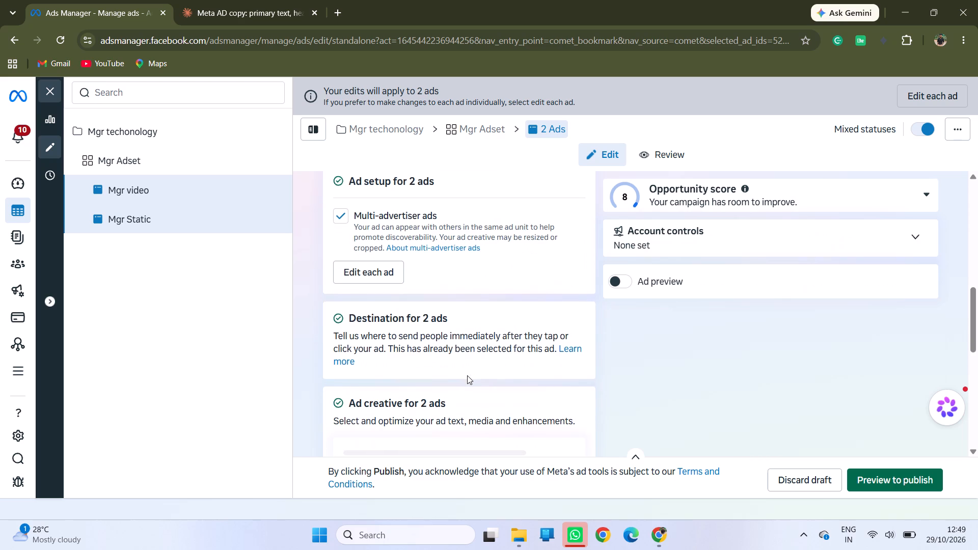
pyautogui.scroll(-3, 467, 375)
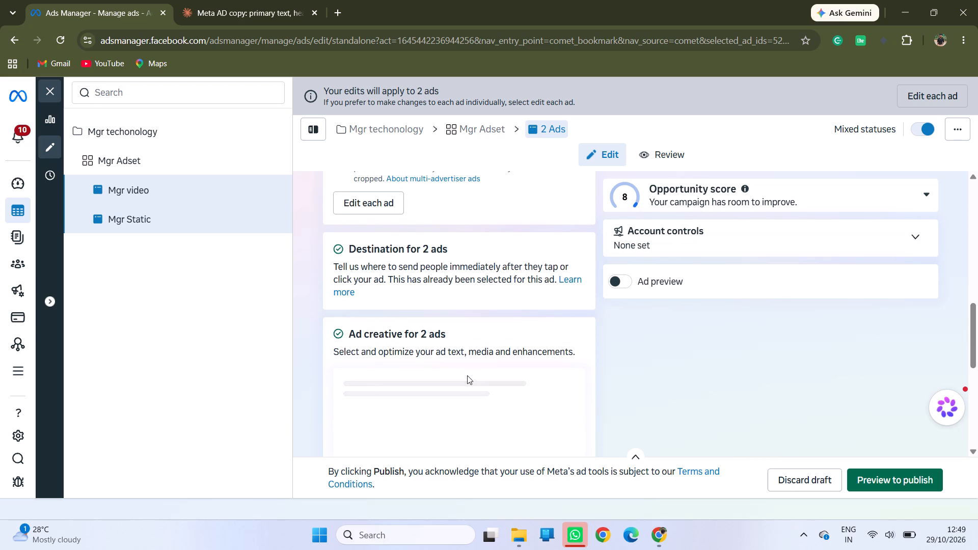
# Review the shared ad setup, destination and ad creative sections for the Mgr video and Mgr Static ads.
pyautogui.scroll(-1, 467, 375)
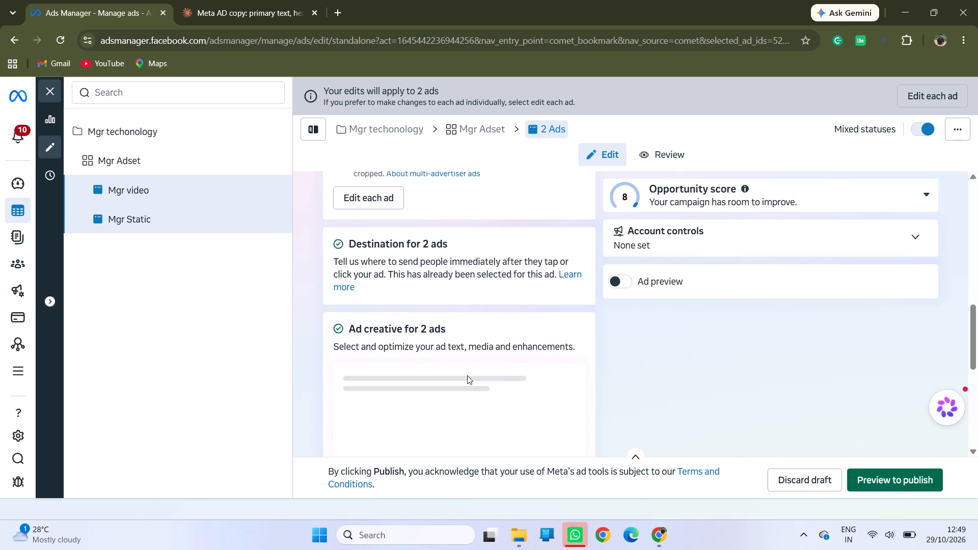
pyautogui.scroll(-1, 467, 375)
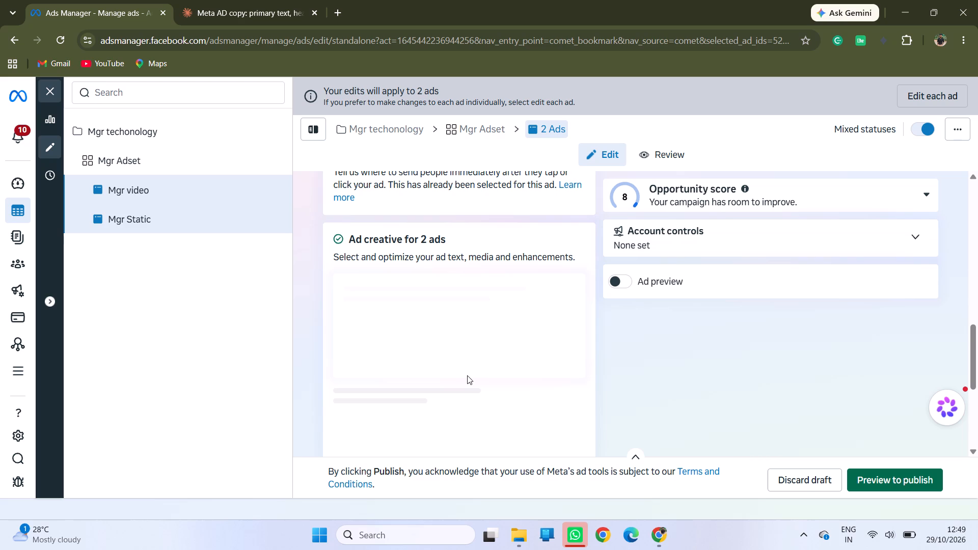
pyautogui.scroll(-1, 467, 375)
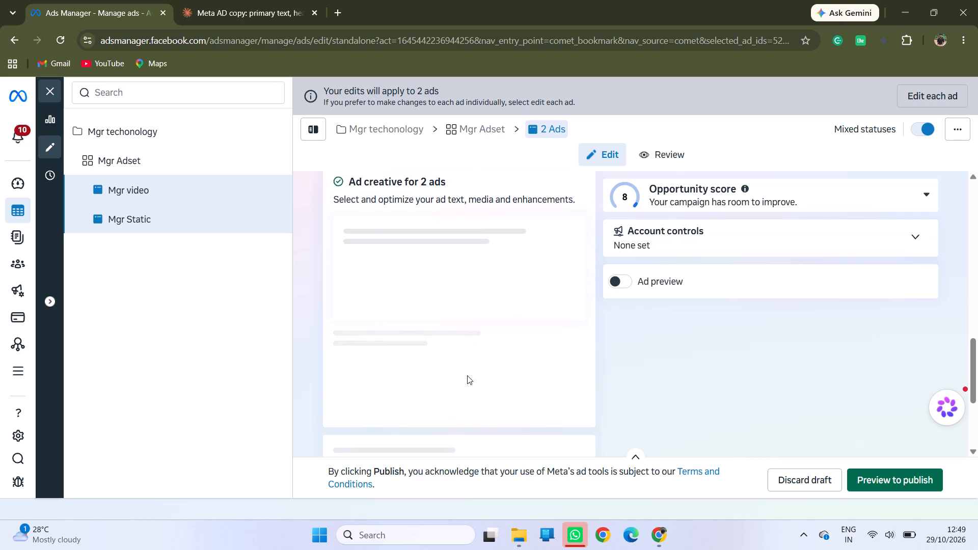
pyautogui.scroll(-2, 467, 375)
pyautogui.scroll(8, 467, 375)
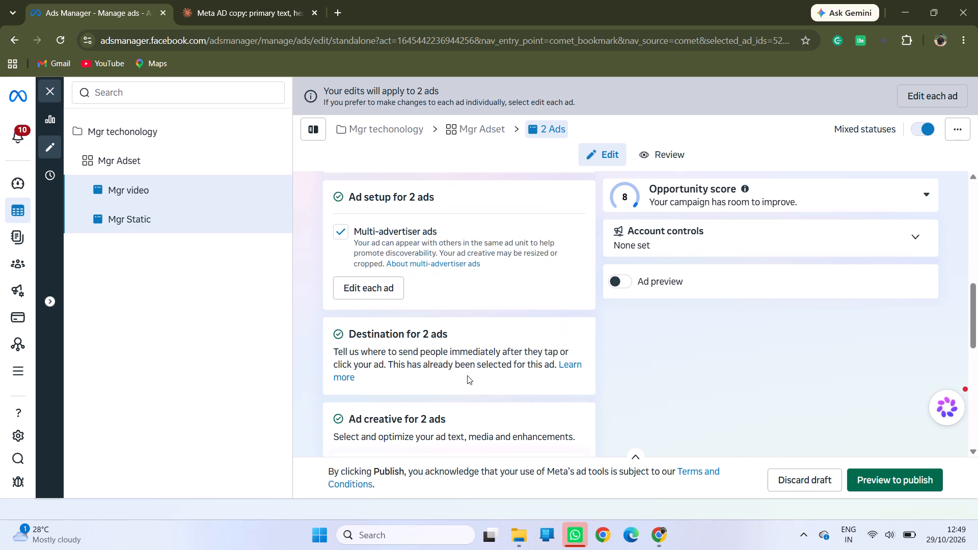
pyautogui.scroll(-4, 467, 375)
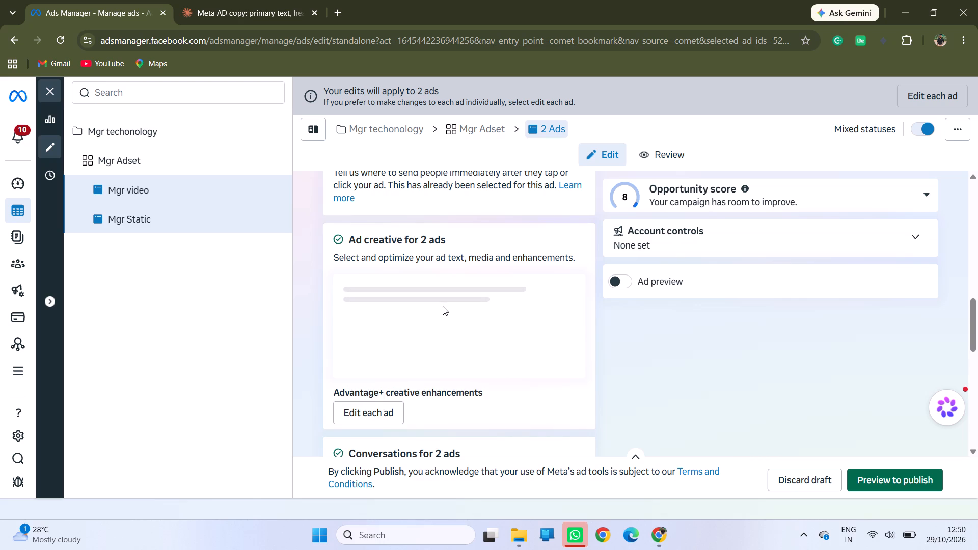
# Inspect the suggested conversation template for the two ads in its editor and leave without saving changes.
pyautogui.scroll(-4, 441, 345)
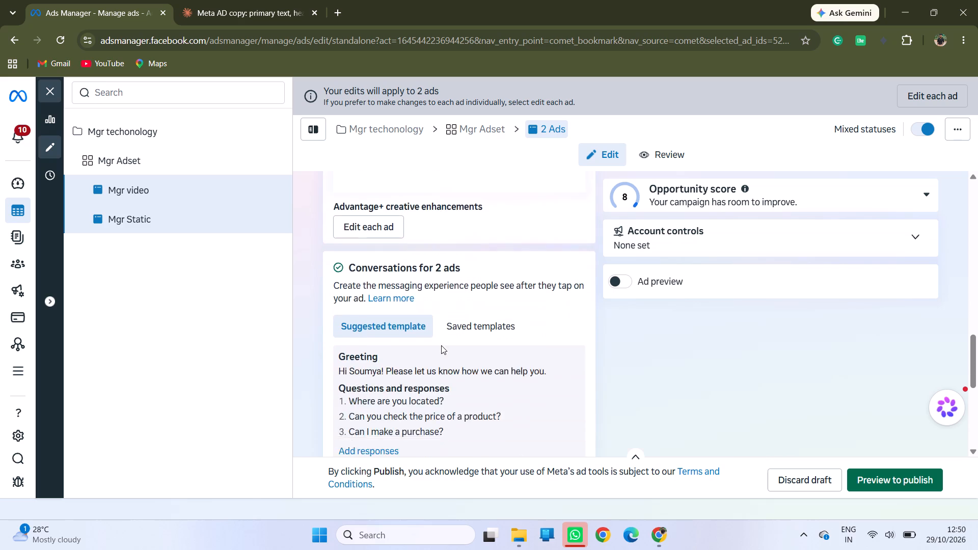
pyautogui.scroll(-4, 441, 345)
pyautogui.scroll(2, 441, 345)
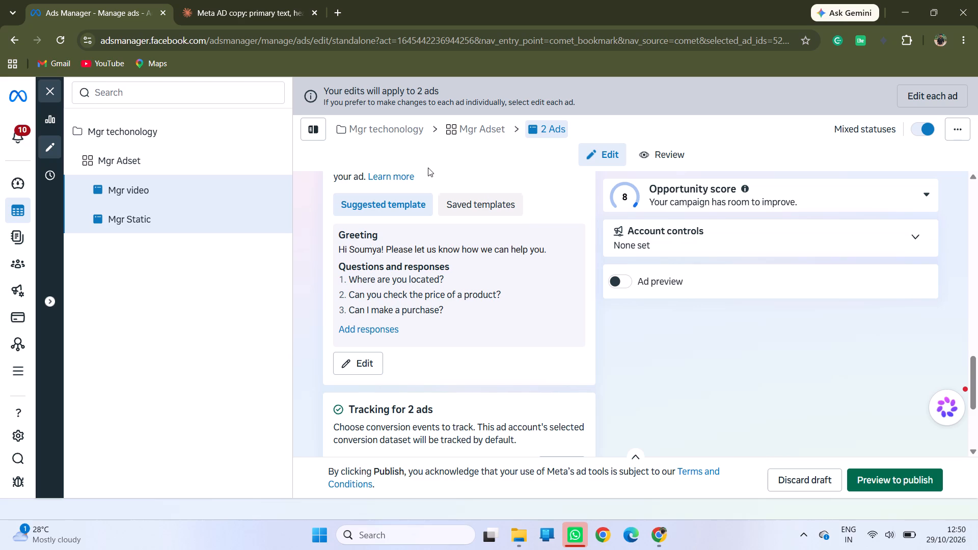
pyautogui.click(355, 364)
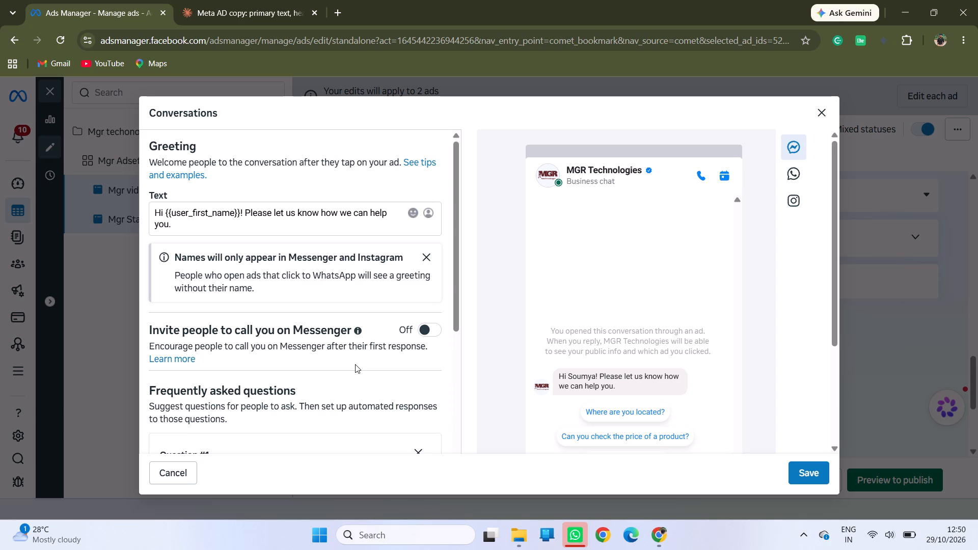
pyautogui.click(821, 109)
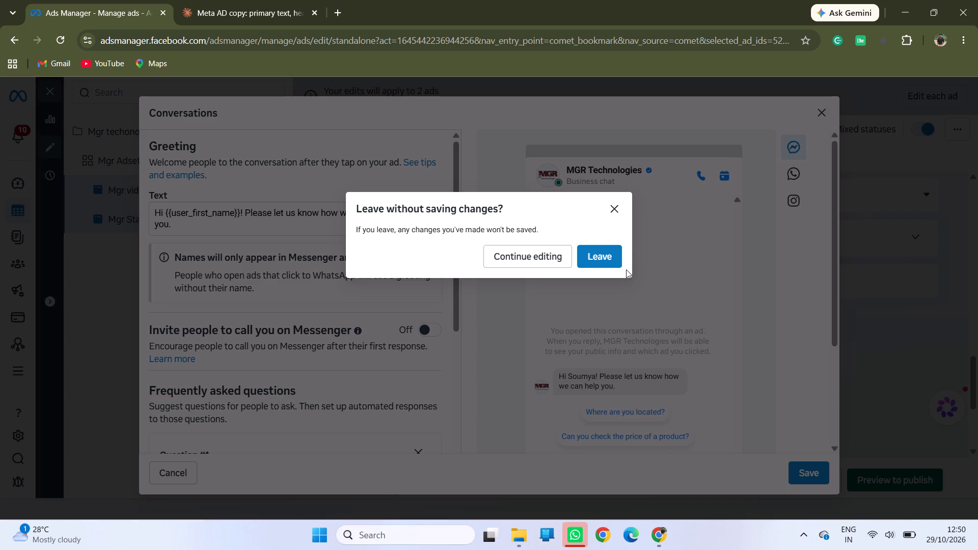
pyautogui.click(609, 255)
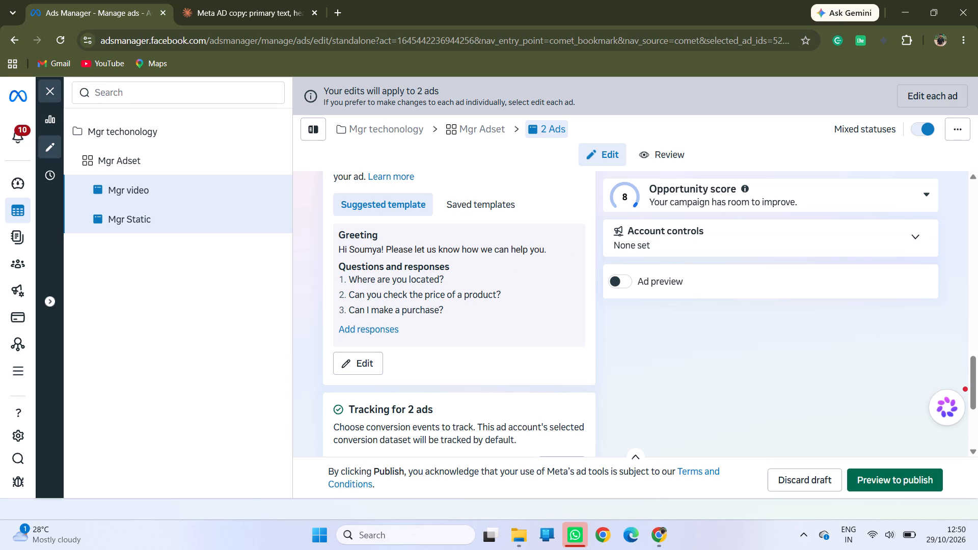
# Reload the Ads Manager page, accepting that changes may not be saved.
pyautogui.click(62, 38)
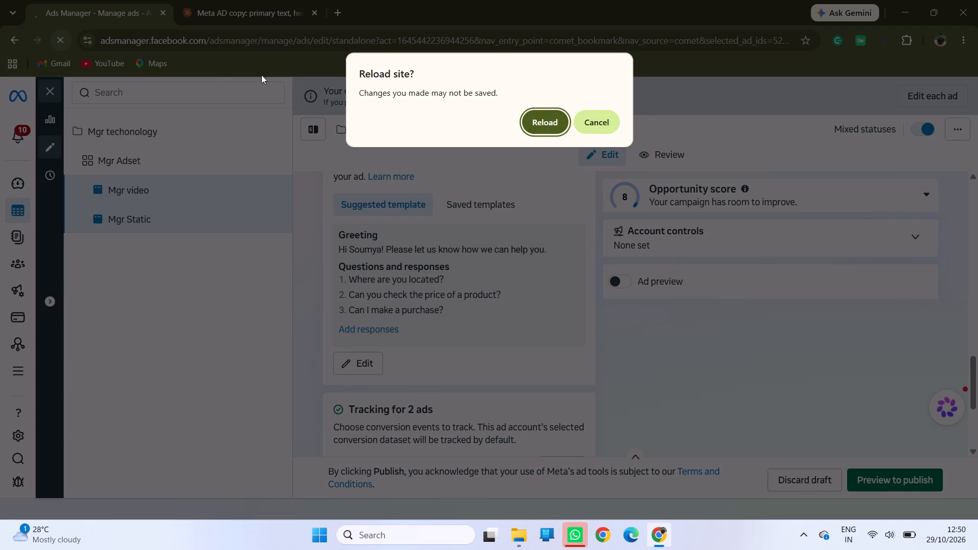
pyautogui.click(550, 128)
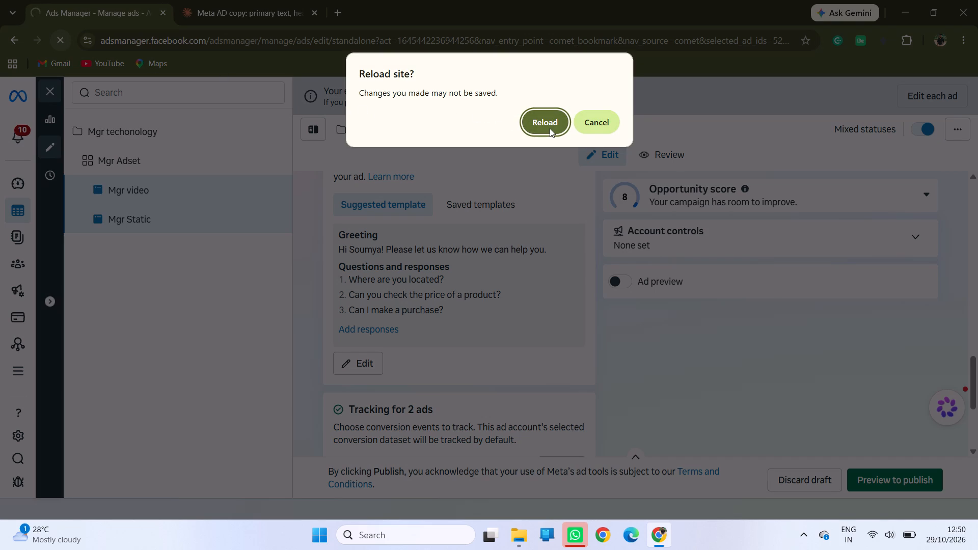
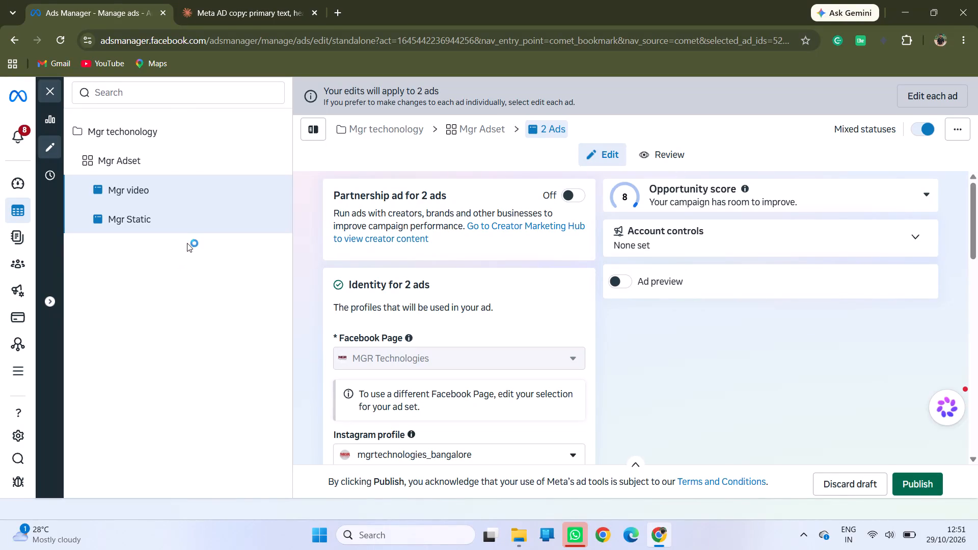
# Open the Mgr video ad on its own for editing, under the Mgr techonology campaign.
pyautogui.click(190, 134)
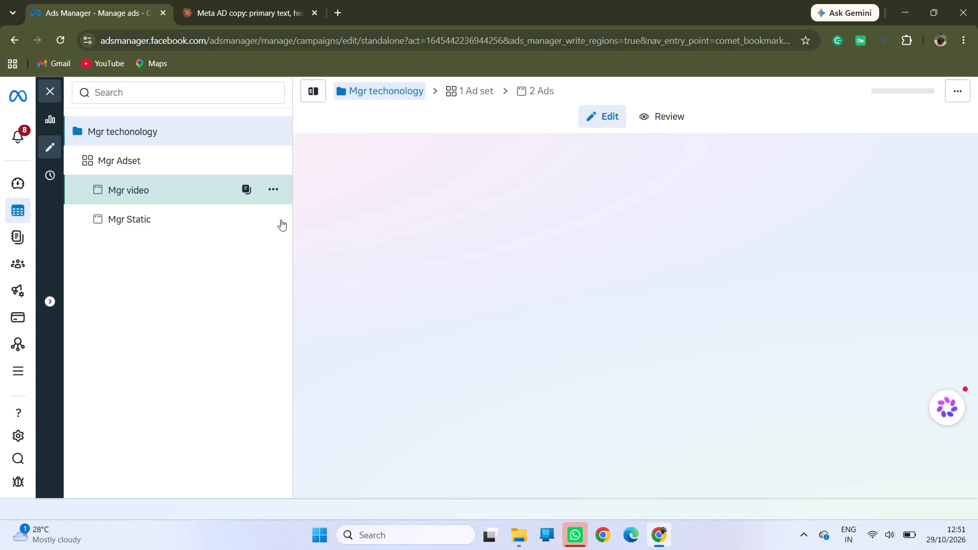
pyautogui.click(155, 193)
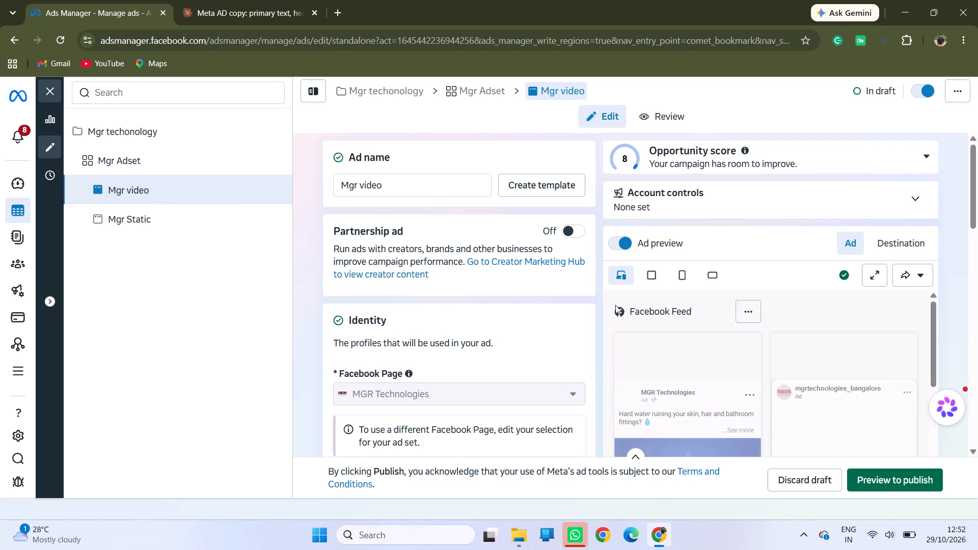
# Review the Mgr video ad's settings from identity and ad setup through ad creative, conversations and tracking.
pyautogui.scroll(-9, 416, 282)
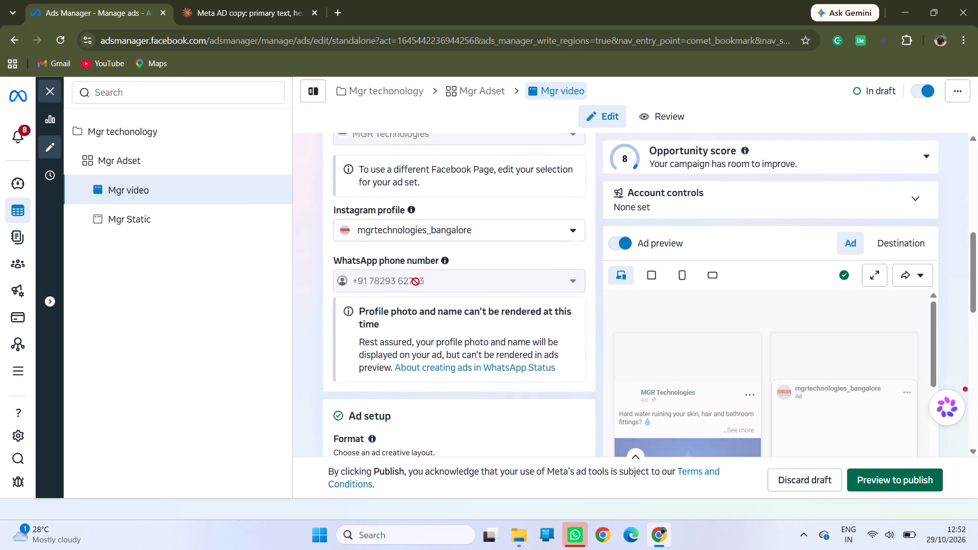
pyautogui.scroll(-6, 392, 288)
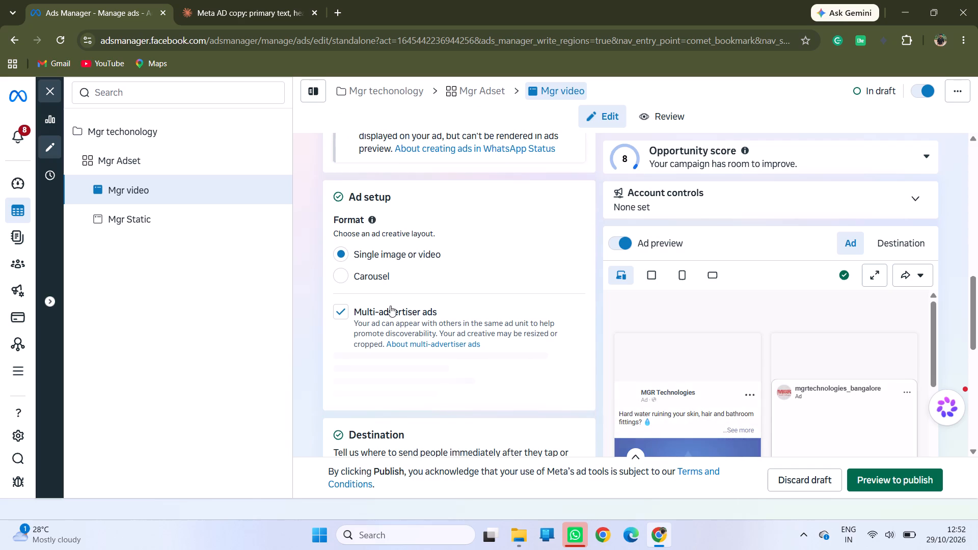
pyautogui.scroll(-5, 390, 306)
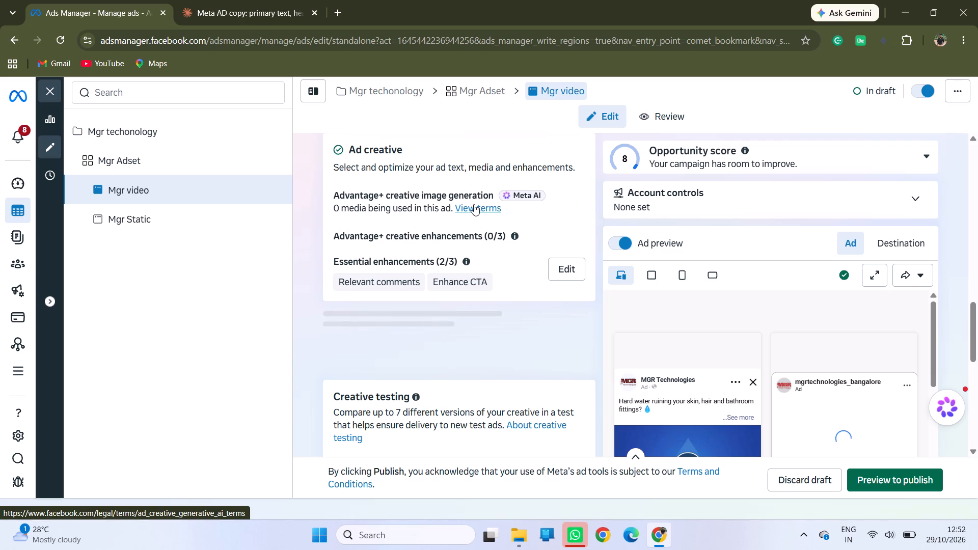
pyautogui.scroll(-4, 461, 240)
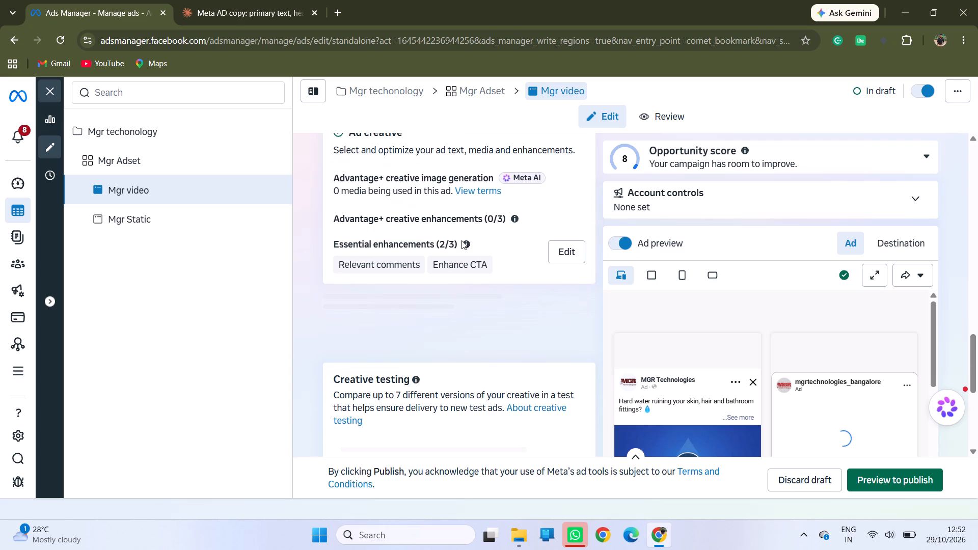
pyautogui.scroll(-10, 461, 240)
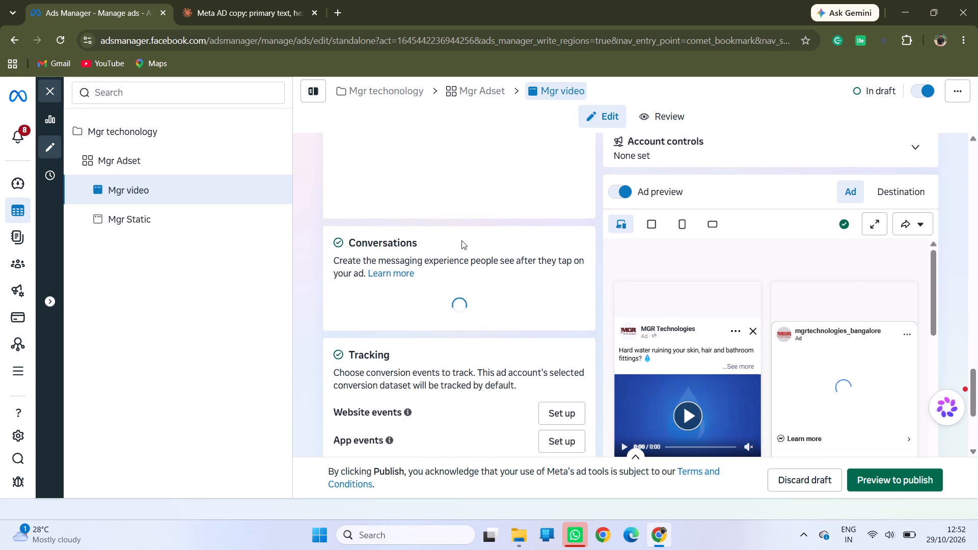
pyautogui.scroll(-1, 461, 240)
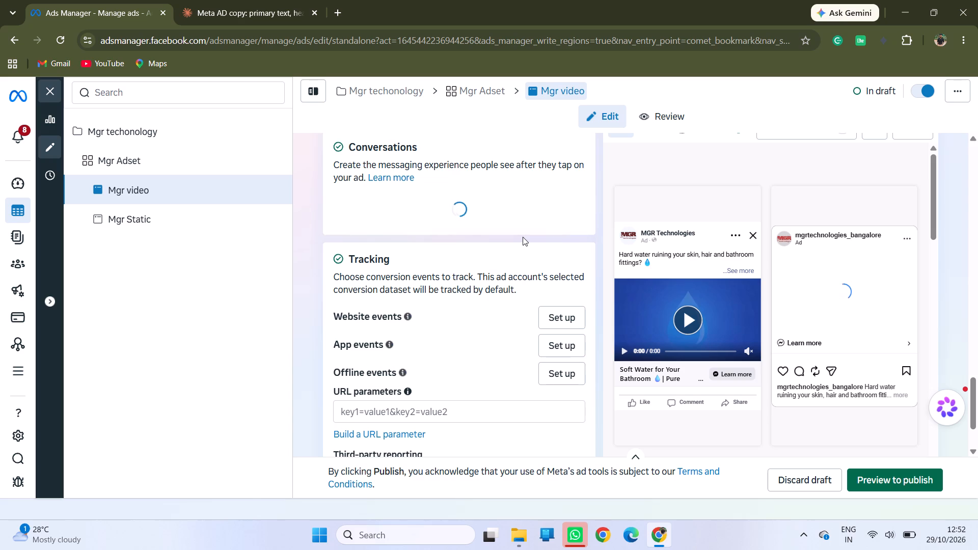
# Examine the Mgr video ad's settings from the Conversations and Tracking sections back to the ad name.
pyautogui.scroll(-2, 456, 325)
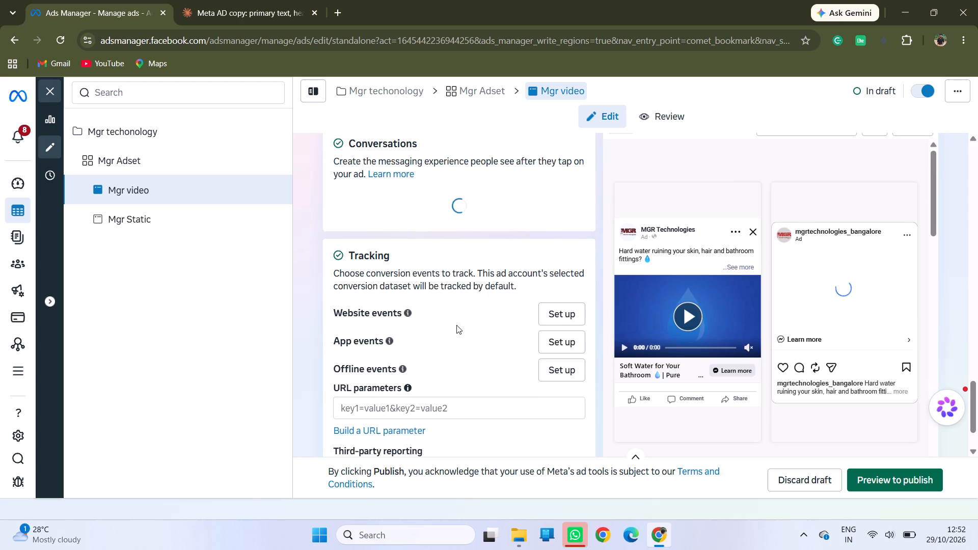
pyautogui.scroll(-14, 456, 325)
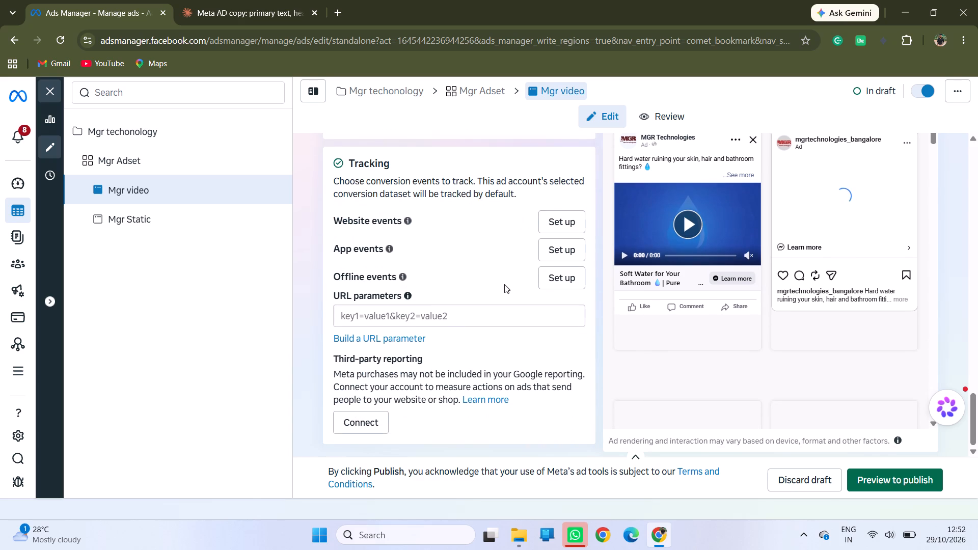
pyautogui.scroll(3, 427, 340)
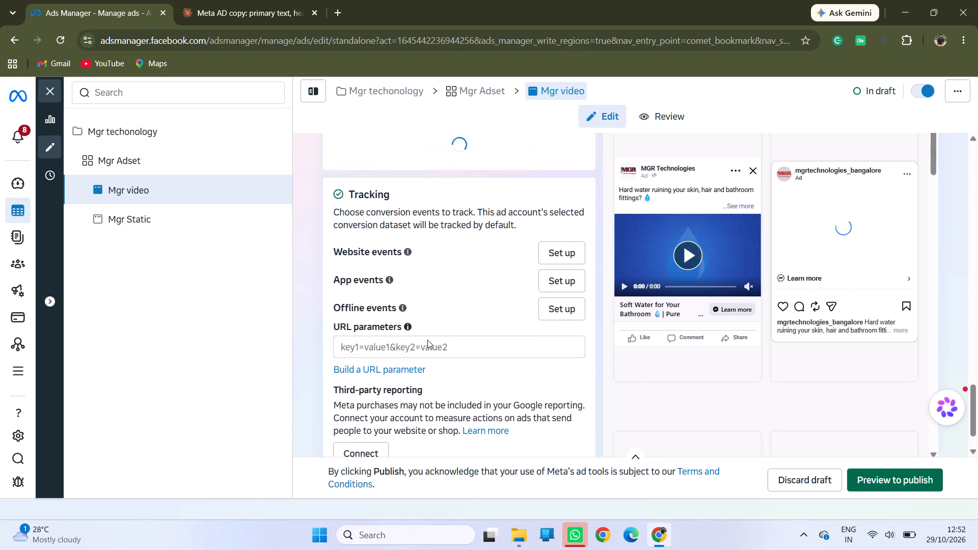
pyautogui.scroll(5, 427, 340)
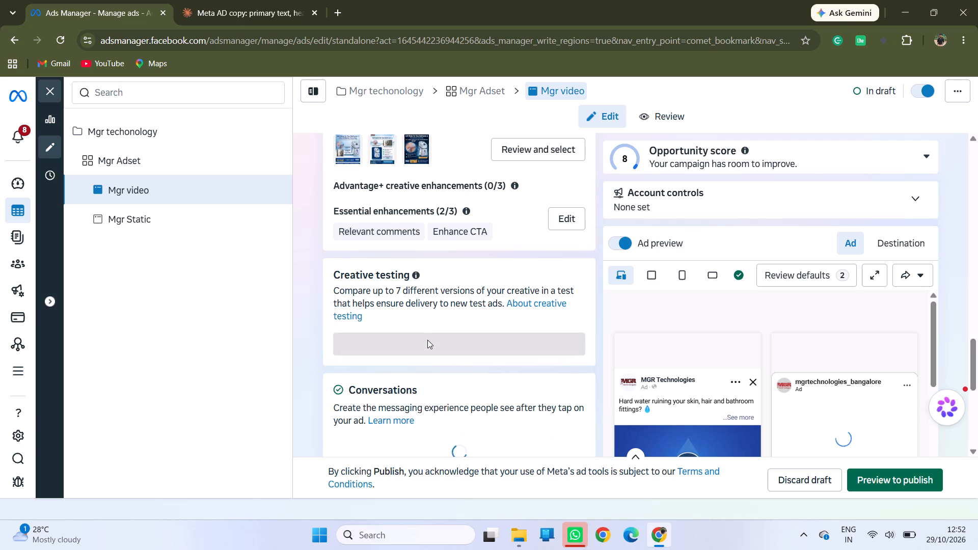
pyautogui.scroll(6, 427, 340)
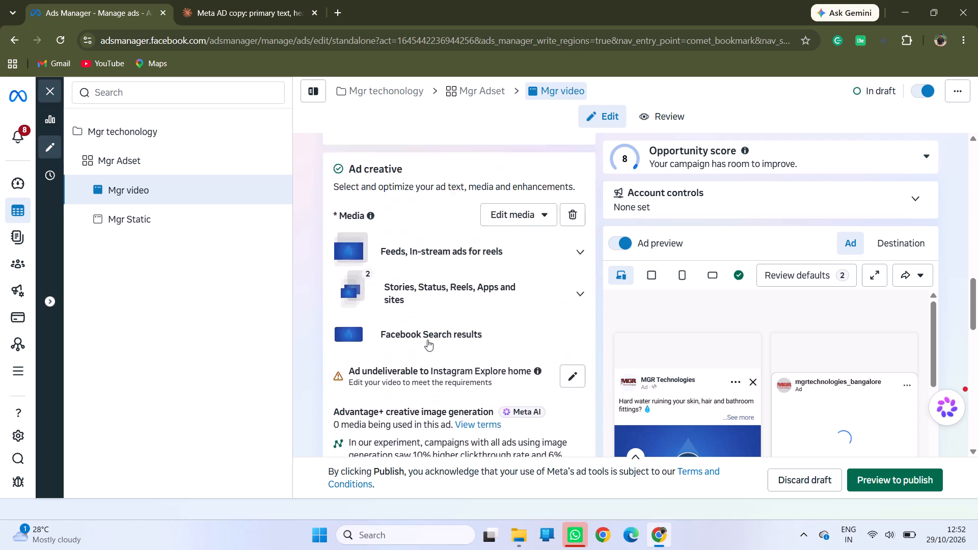
pyautogui.scroll(11, 427, 340)
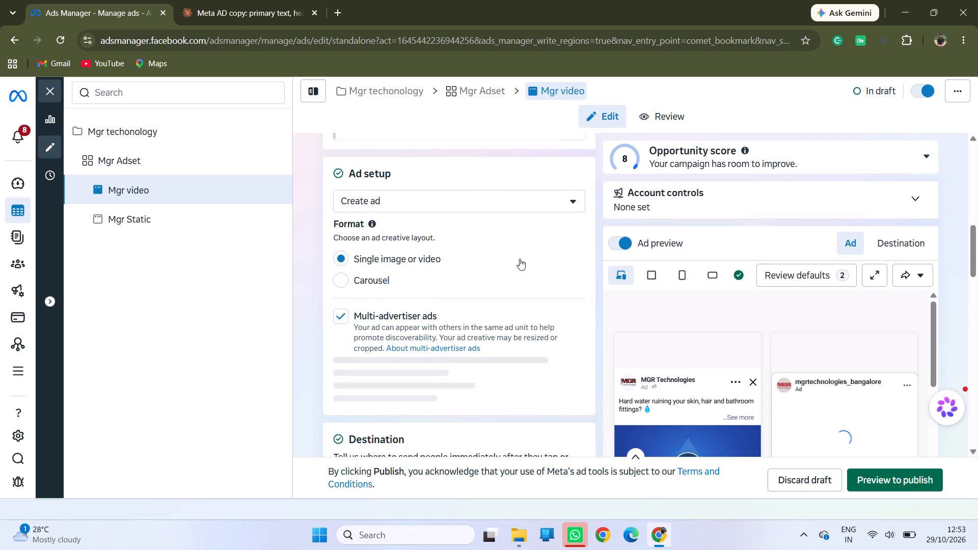
pyautogui.scroll(6, 520, 259)
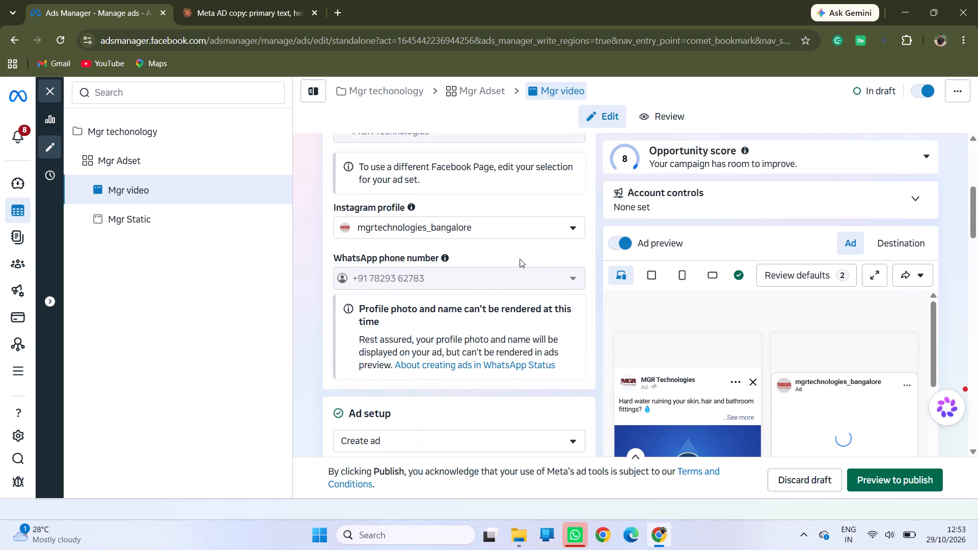
pyautogui.scroll(8, 520, 259)
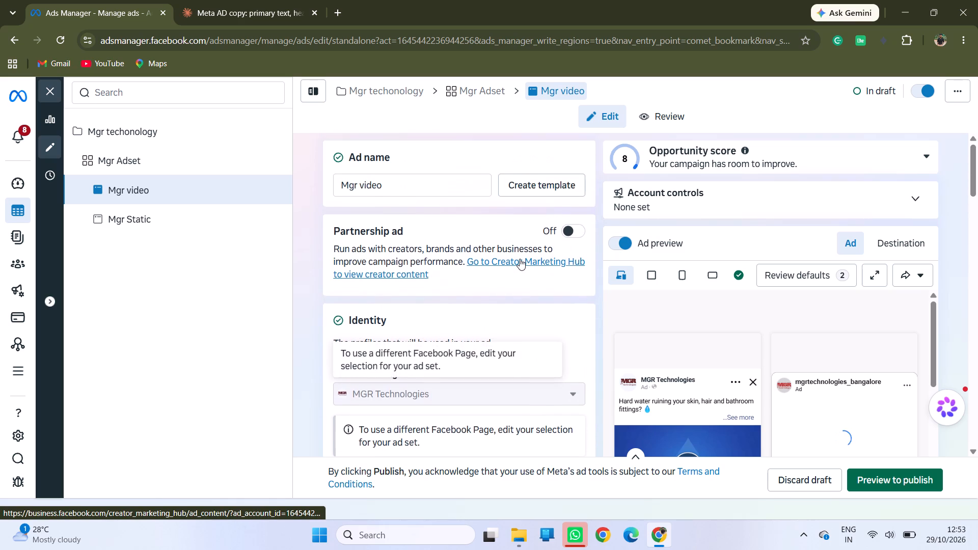
pyautogui.scroll(7, 520, 259)
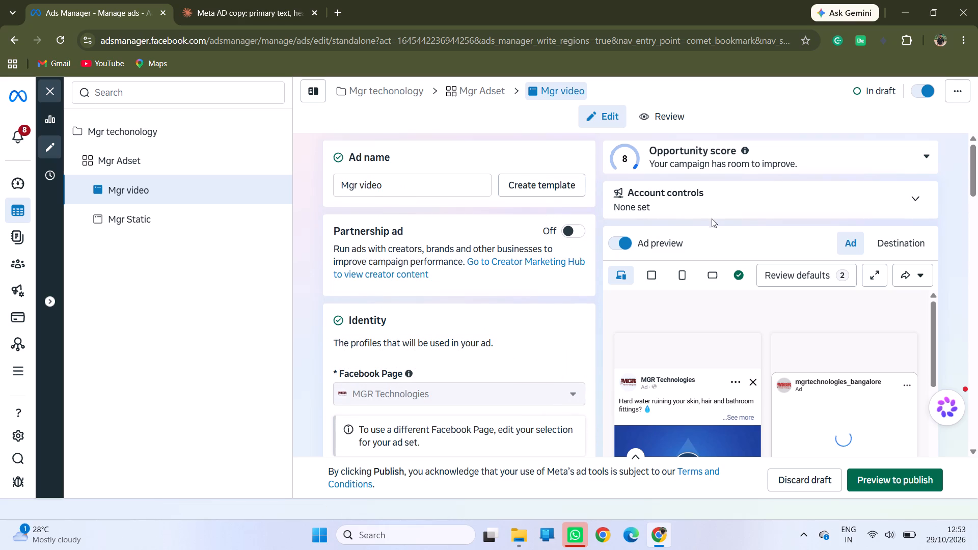
# Review the Mgr video ad's identity, ad setup, ad creative and creative testing sections through to Conversations.
pyautogui.scroll(-2, 455, 281)
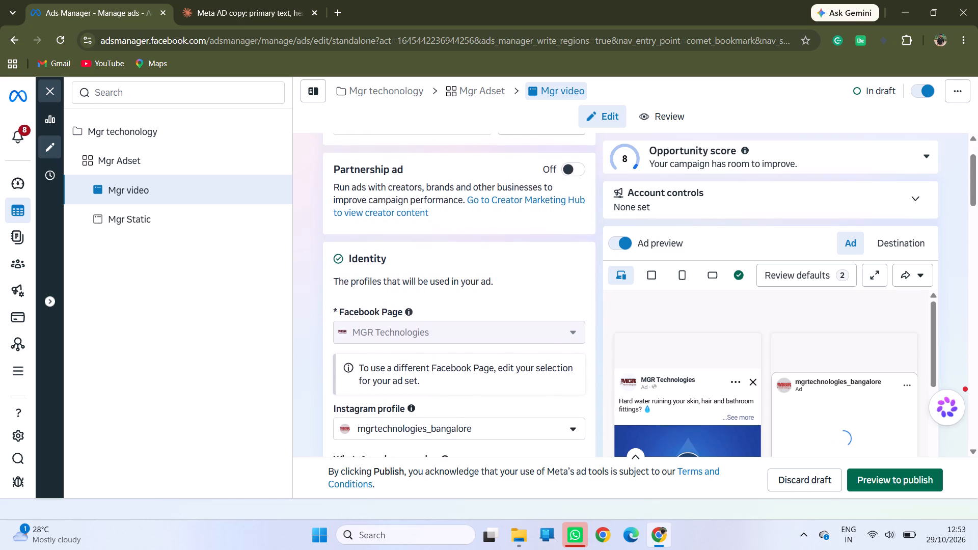
pyautogui.scroll(-8, 455, 281)
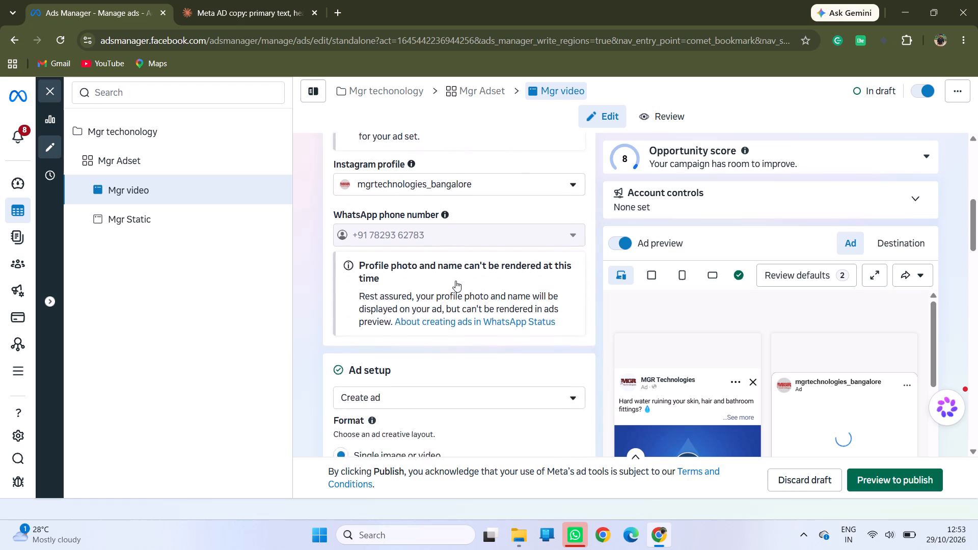
pyautogui.scroll(-2, 455, 281)
pyautogui.scroll(-2, 410, 308)
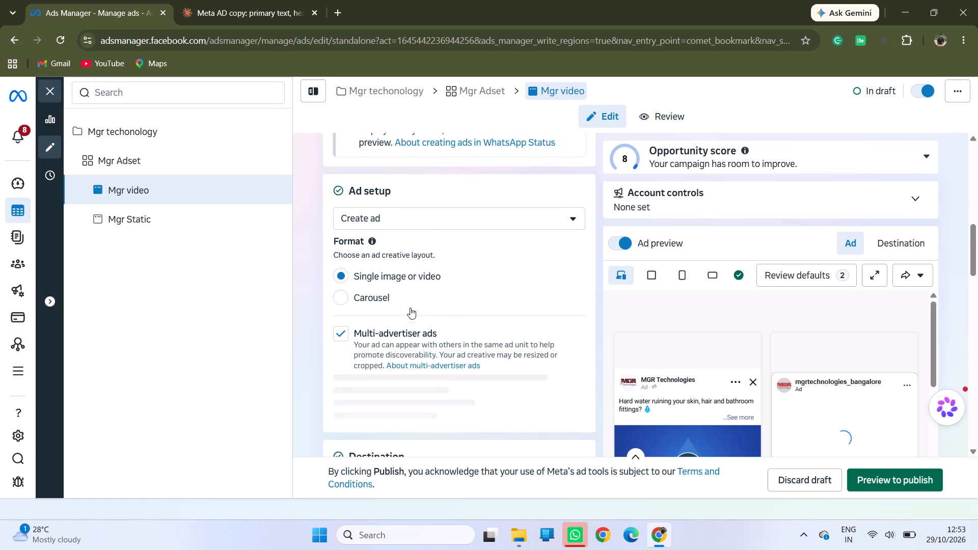
pyautogui.scroll(-11, 410, 308)
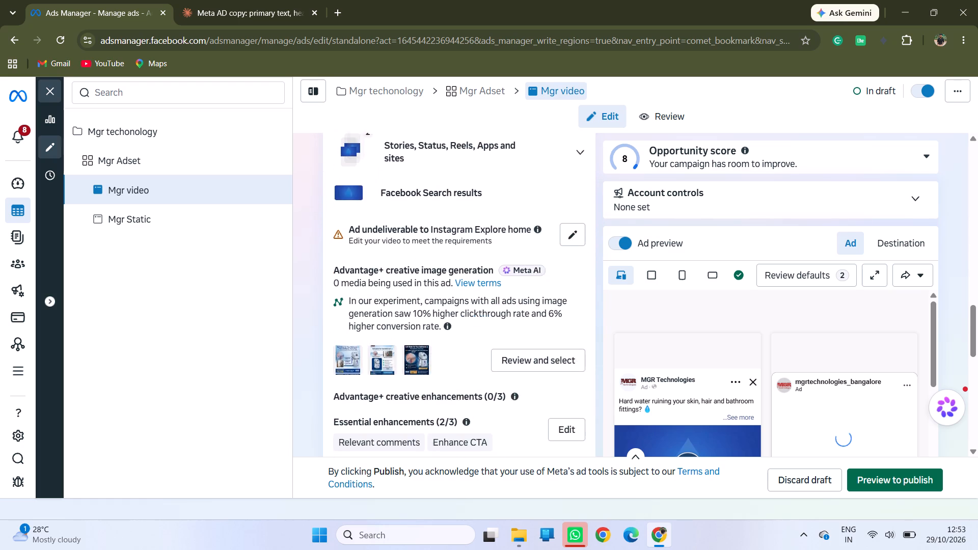
pyautogui.scroll(-7, 410, 308)
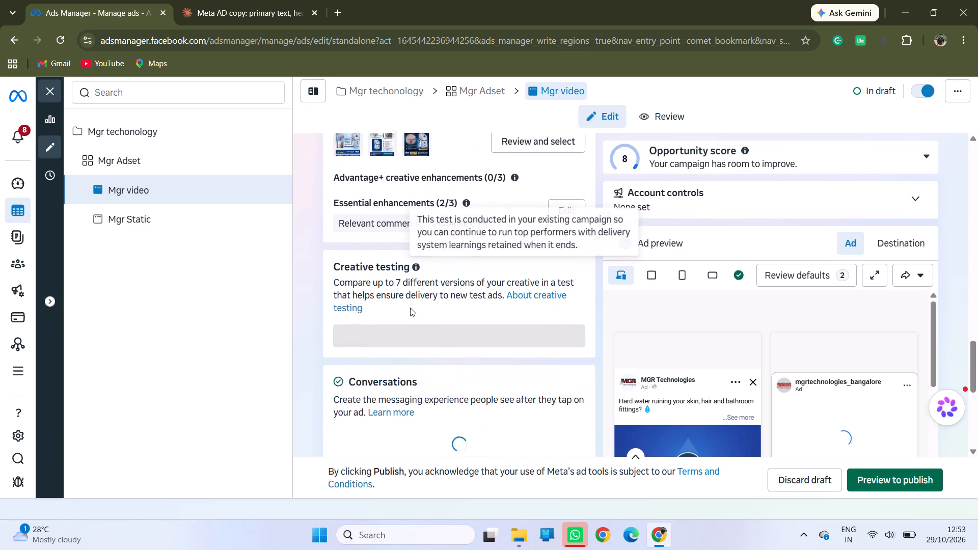
pyautogui.scroll(-2, 410, 308)
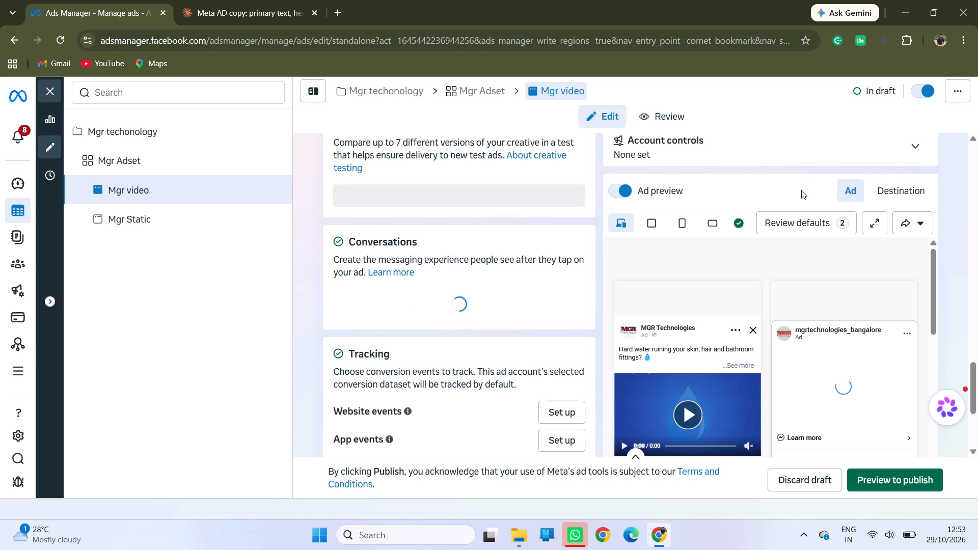
# Switch the Mgr video ad's preview to the Destination view.
pyautogui.click(905, 189)
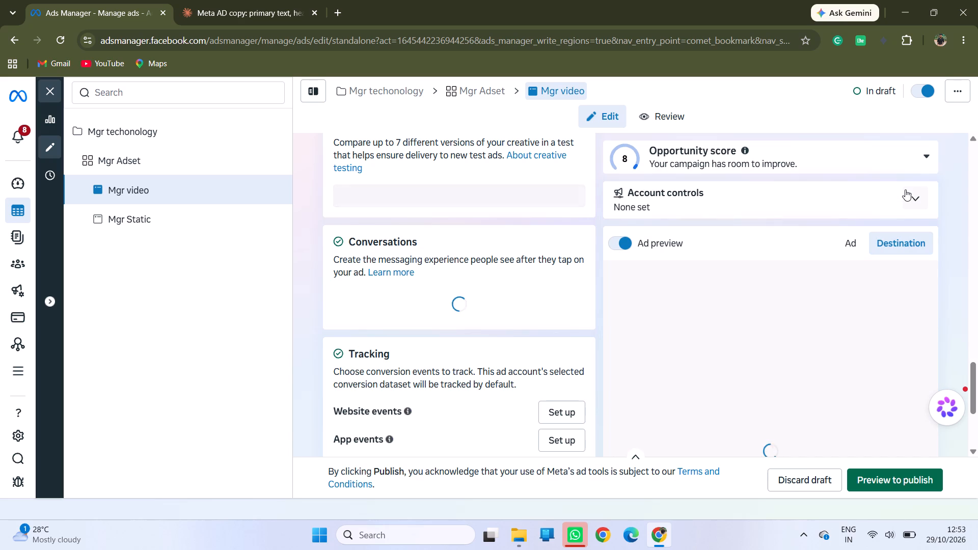
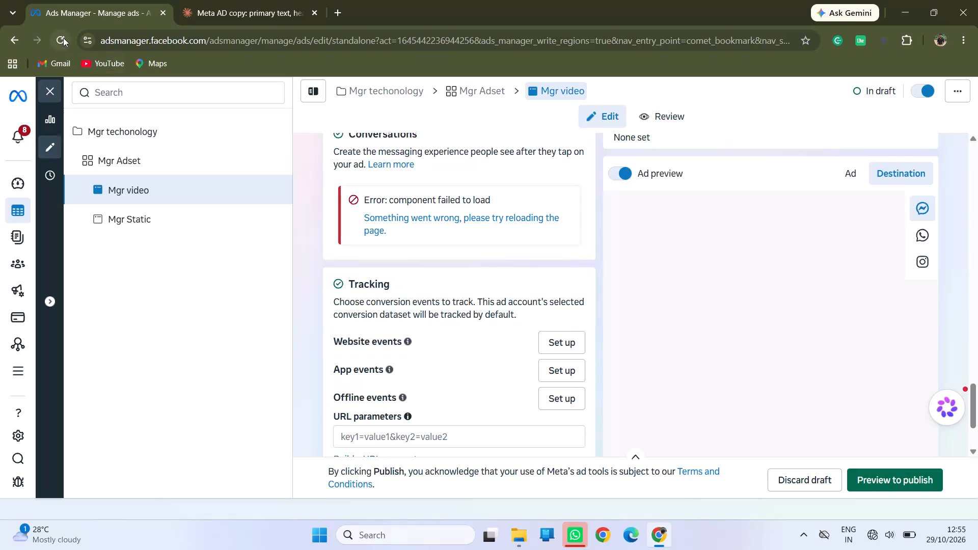
# Reload the Mgr video ad's editing page to recover the Conversations component that failed to load.
pyautogui.click(62, 38)
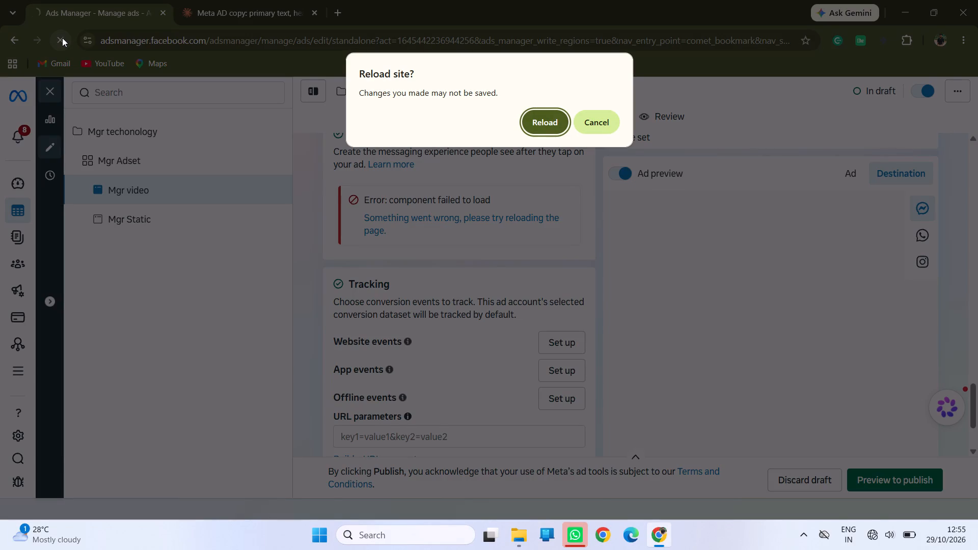
# Go ahead with reloading the Mgr video ad's editing page despite unsaved changes, and retry loading it.
pyautogui.click(544, 123)
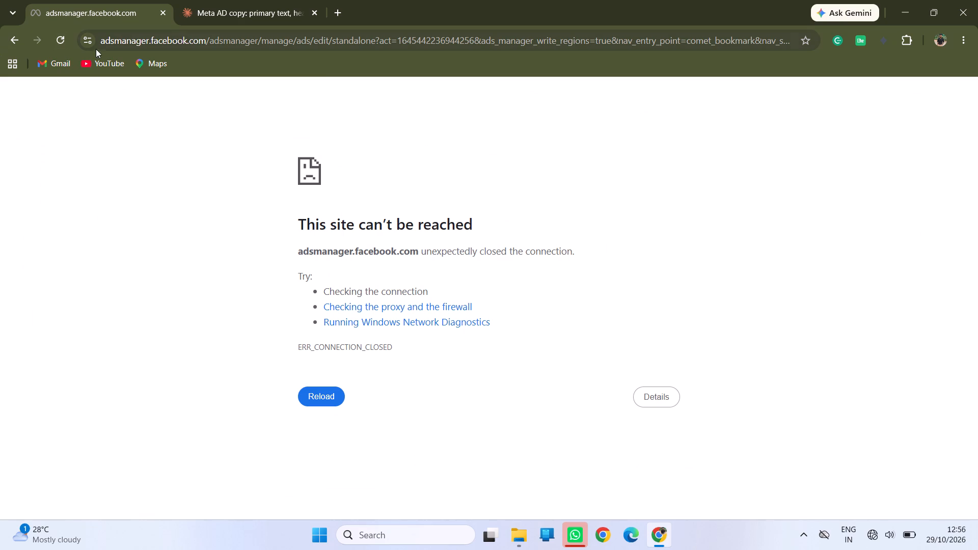
pyautogui.click(61, 39)
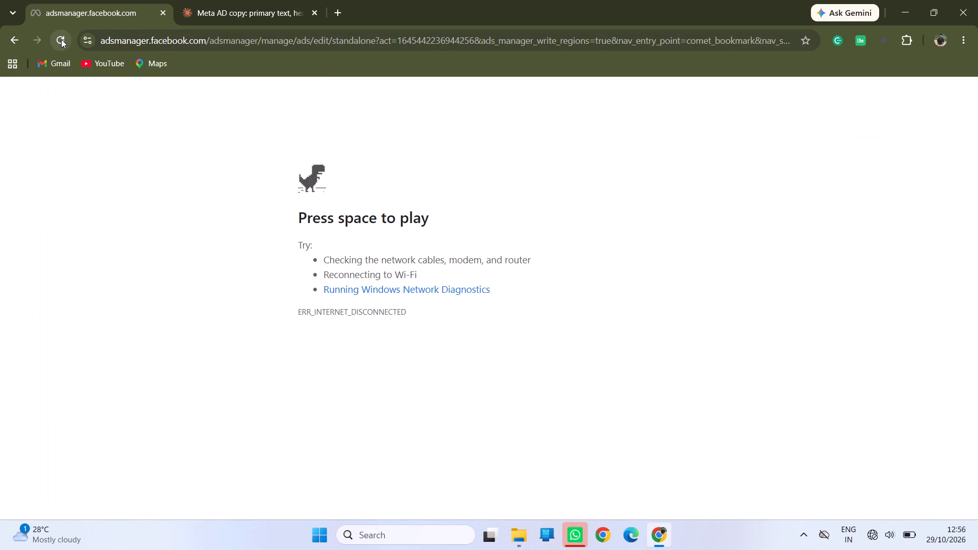
pyautogui.click(61, 39)
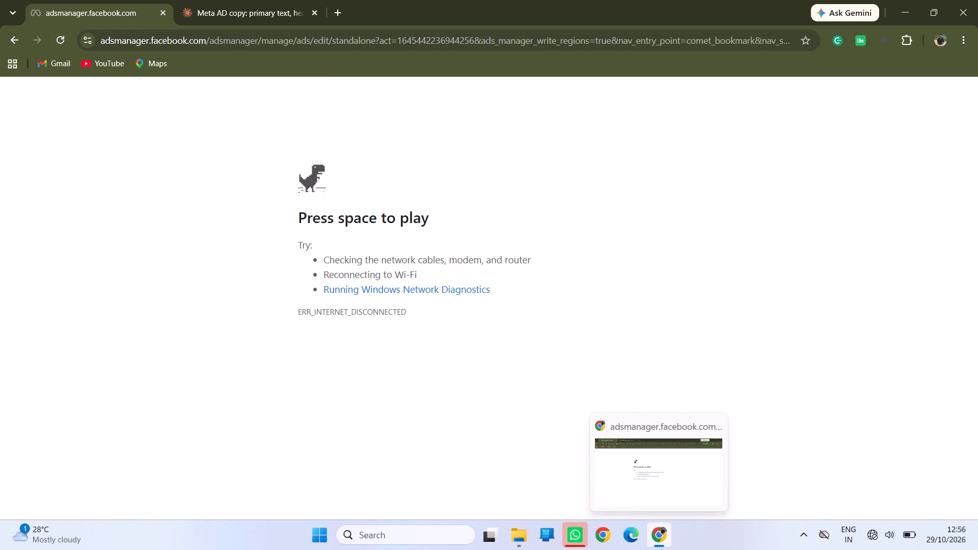
# Check the computer's Wi-Fi connection status and the available networks.
pyautogui.click(886, 534)
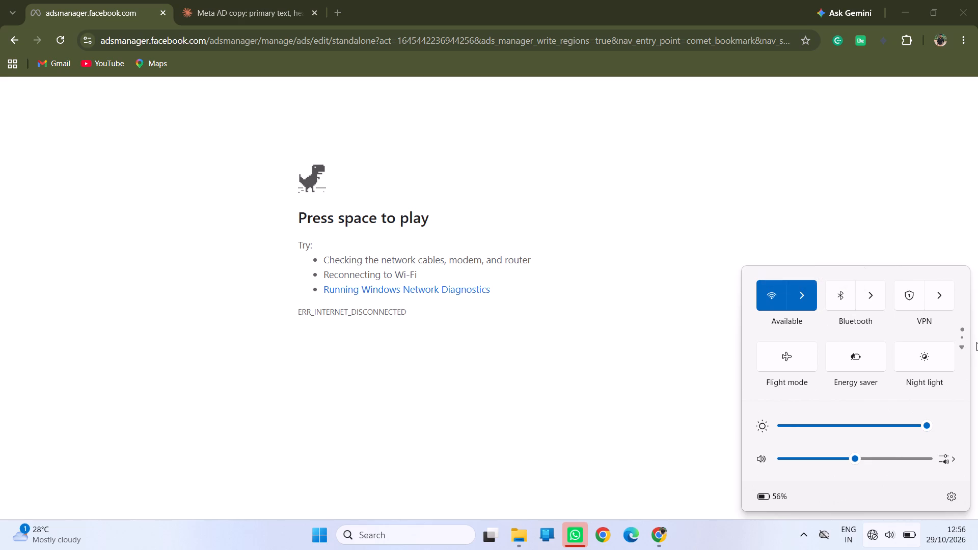
pyautogui.click(799, 291)
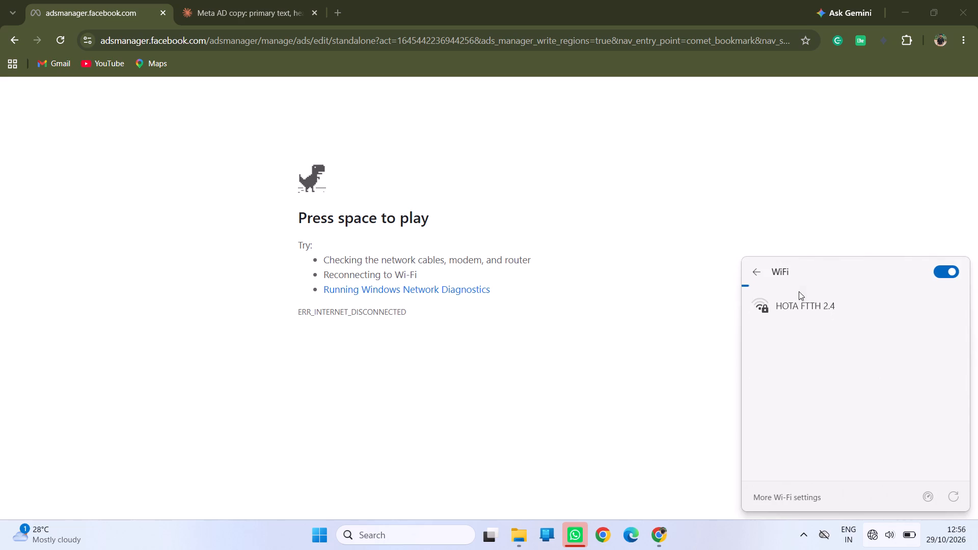
pyautogui.click(759, 276)
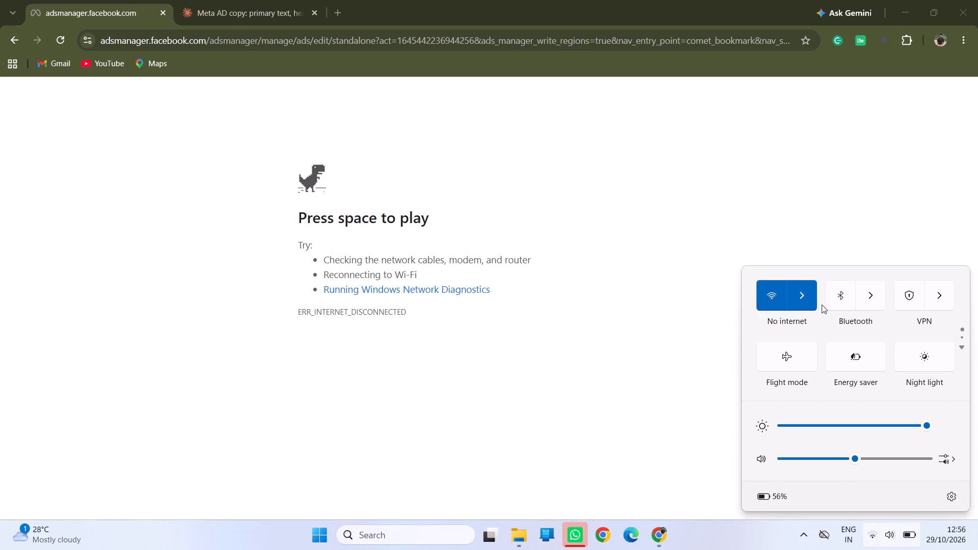
pyautogui.click(705, 239)
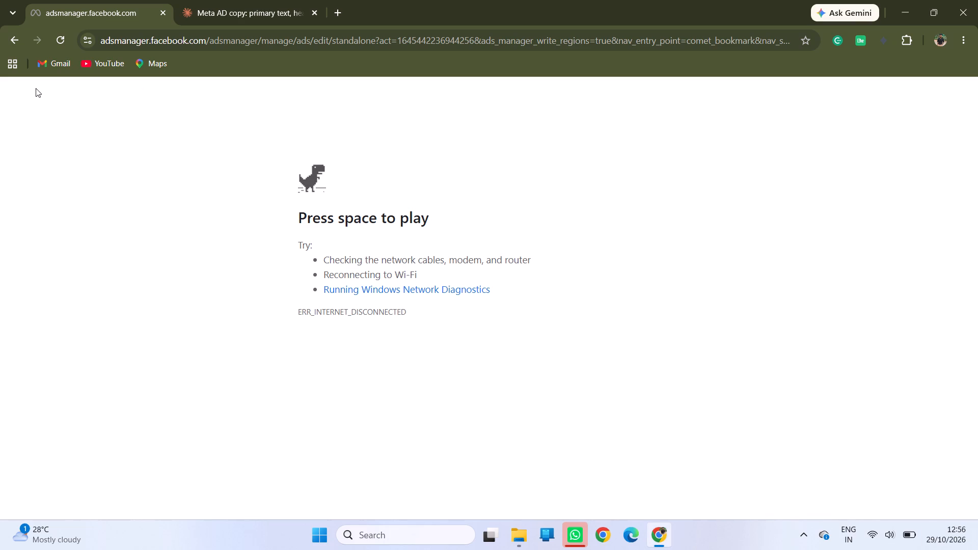
# Reload the Ads Manager editing page after the Wi-Fi check.
pyautogui.click(63, 40)
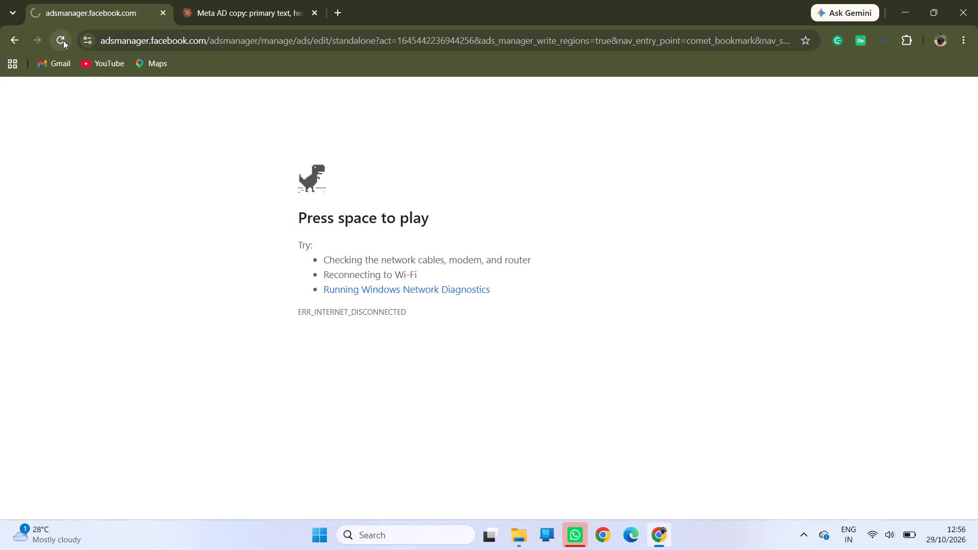
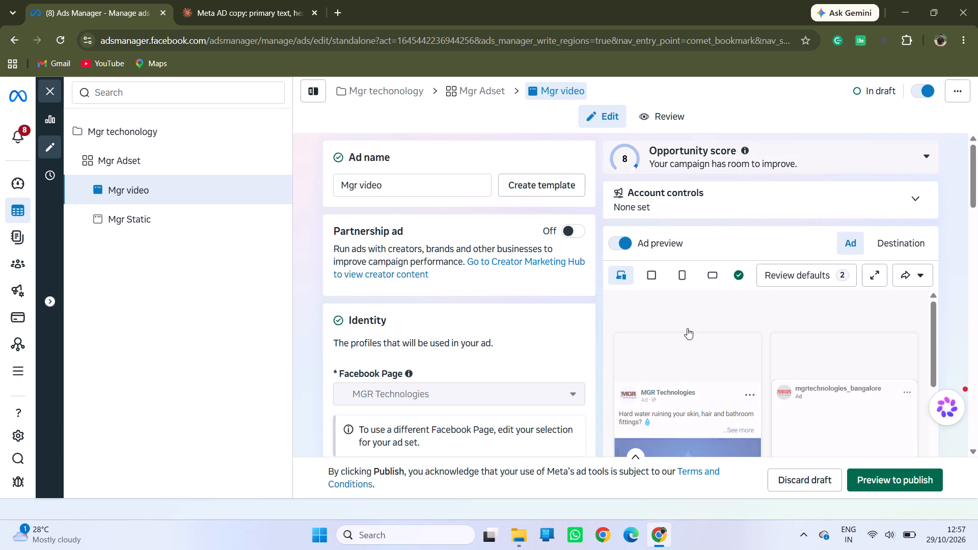
# Review the reloaded Mgr video ad from its preview and ad setup through to the Conversations section's suggested template.
pyautogui.scroll(-5, 722, 298)
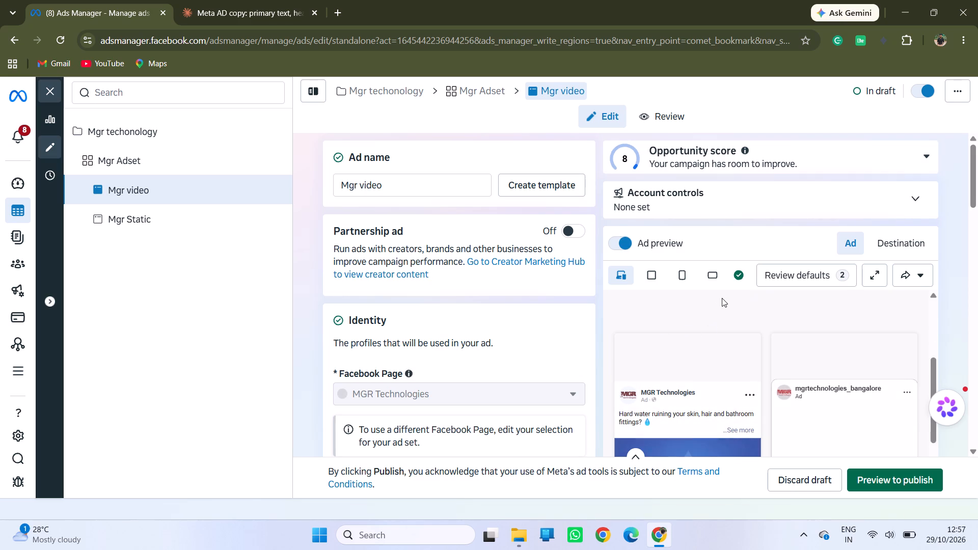
pyautogui.scroll(-6, 722, 298)
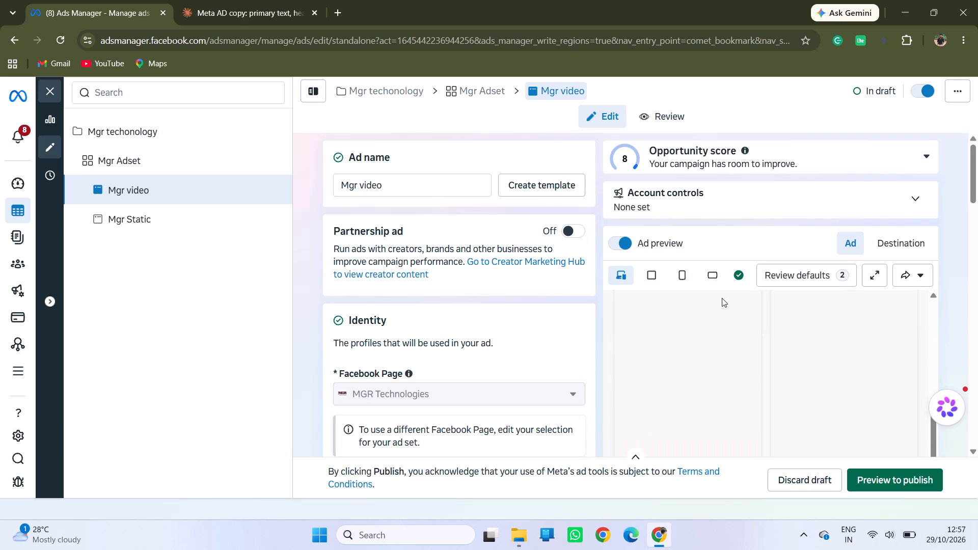
pyautogui.scroll(-14, 416, 339)
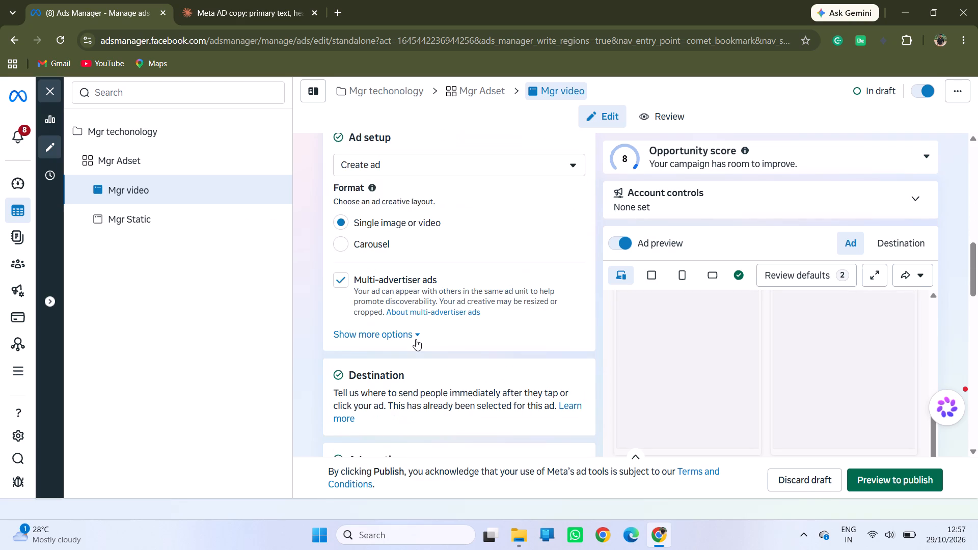
pyautogui.scroll(-12, 416, 339)
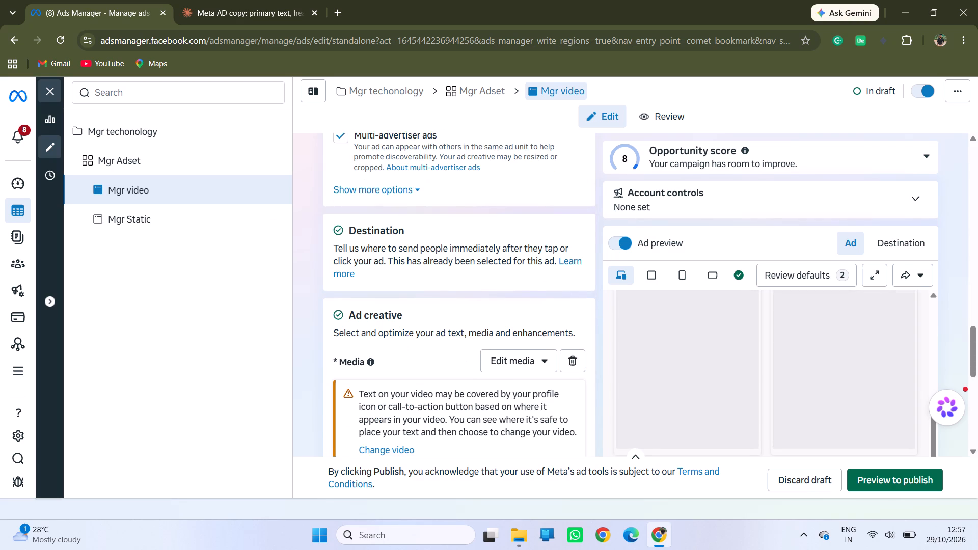
pyautogui.scroll(-10, 416, 339)
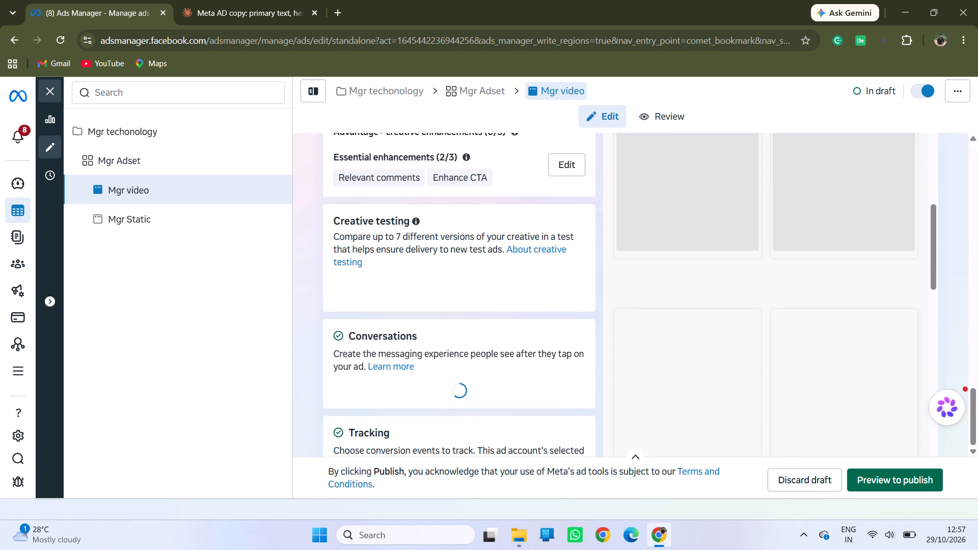
pyautogui.scroll(-8, 416, 339)
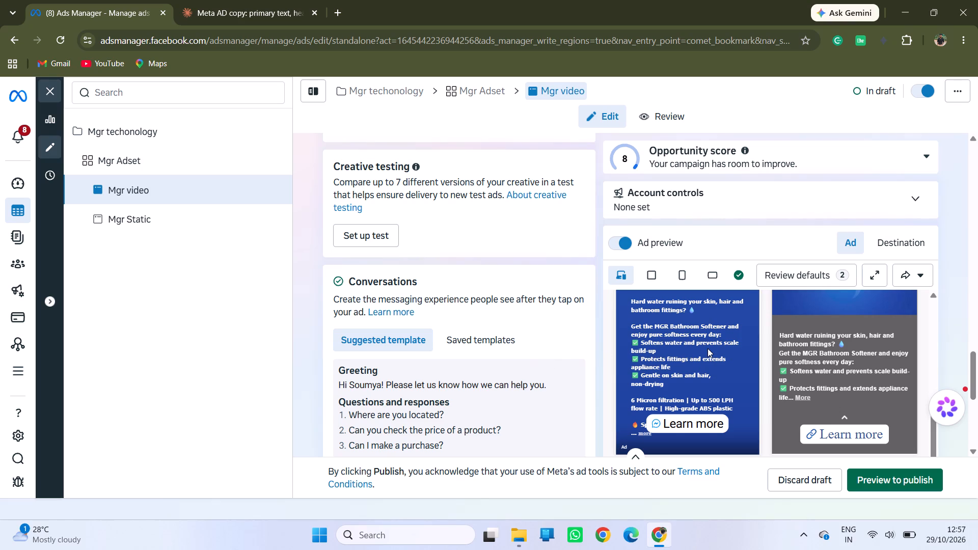
# Review the Mgr video ad's previews, creative enhancements, creative testing, Conversations template and Tracking settings.
pyautogui.scroll(-9, 708, 348)
pyautogui.scroll(2, 708, 348)
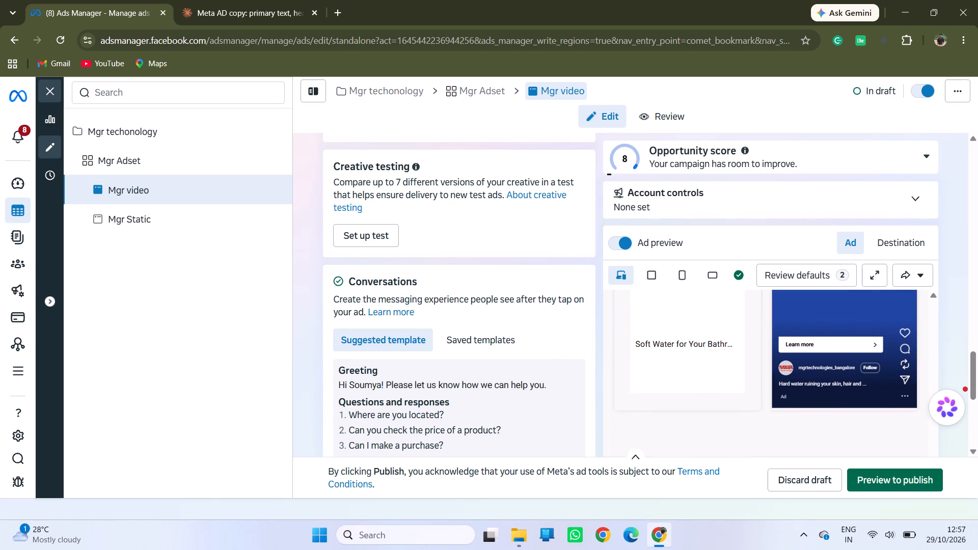
pyautogui.scroll(2, 708, 348)
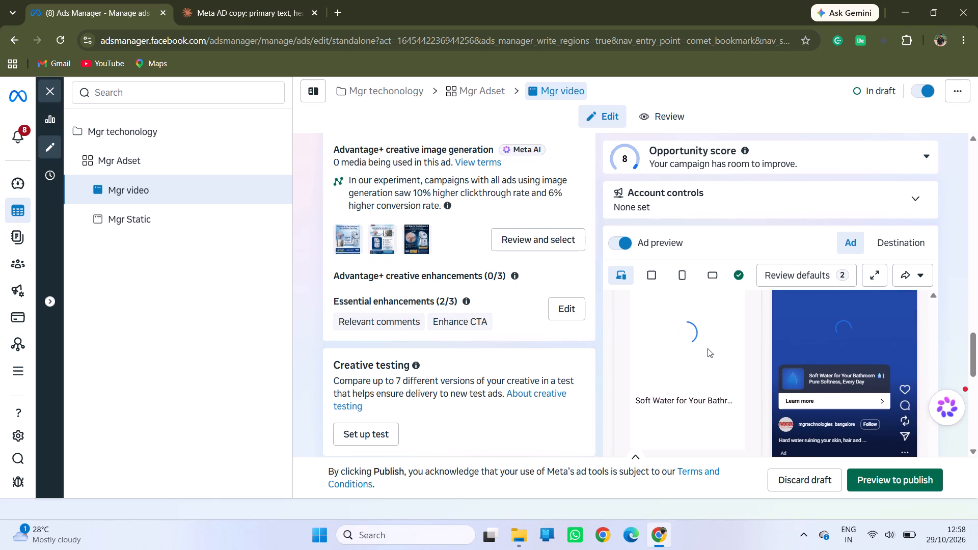
pyautogui.scroll(-2, 418, 375)
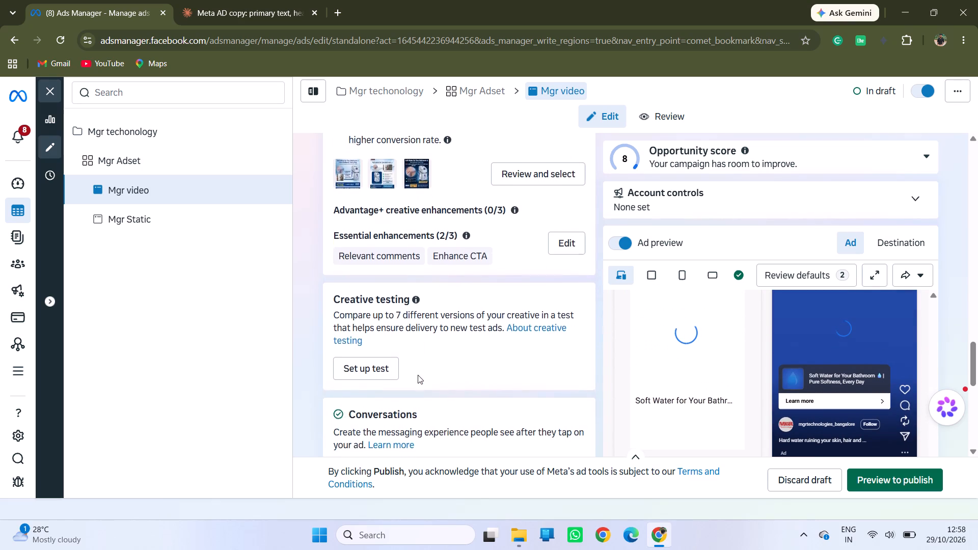
pyautogui.scroll(-6, 418, 375)
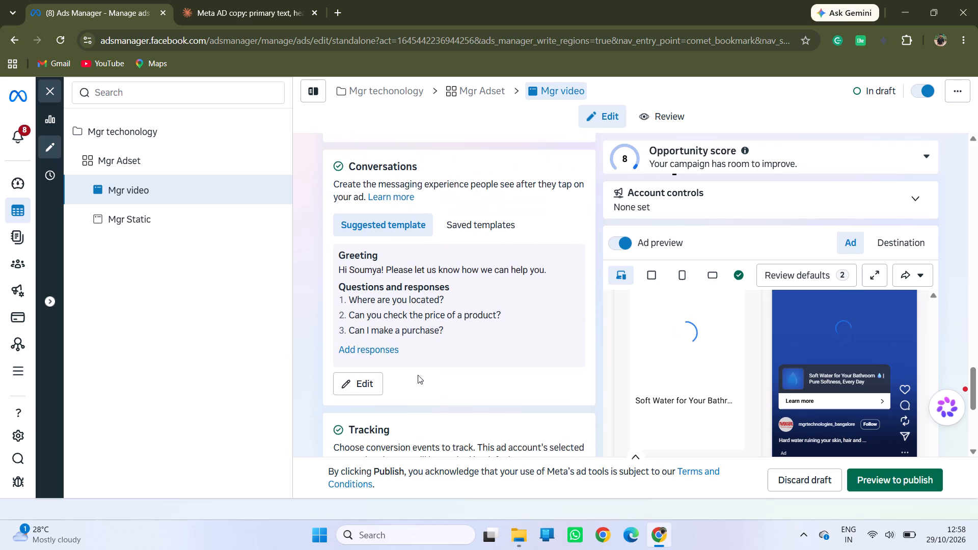
pyautogui.scroll(-2, 418, 375)
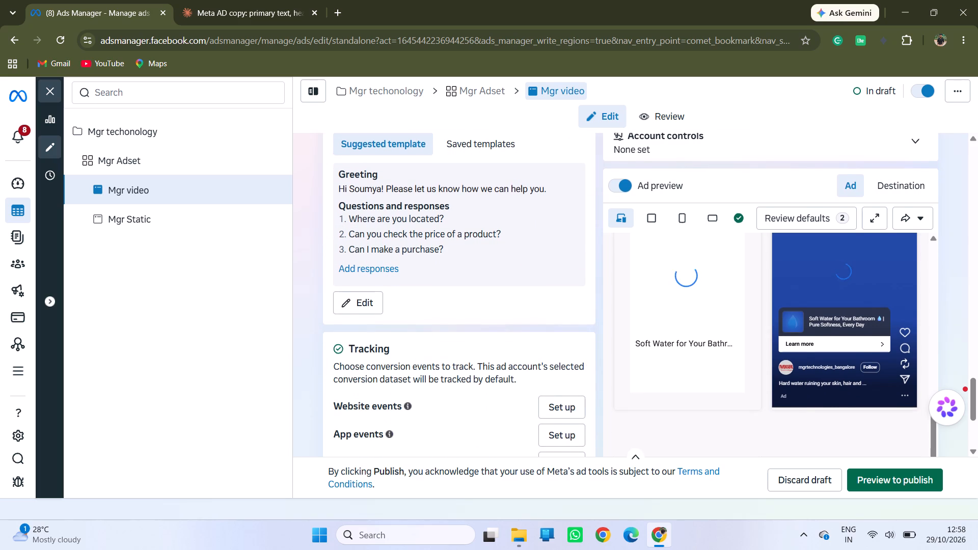
pyautogui.scroll(-4, 418, 375)
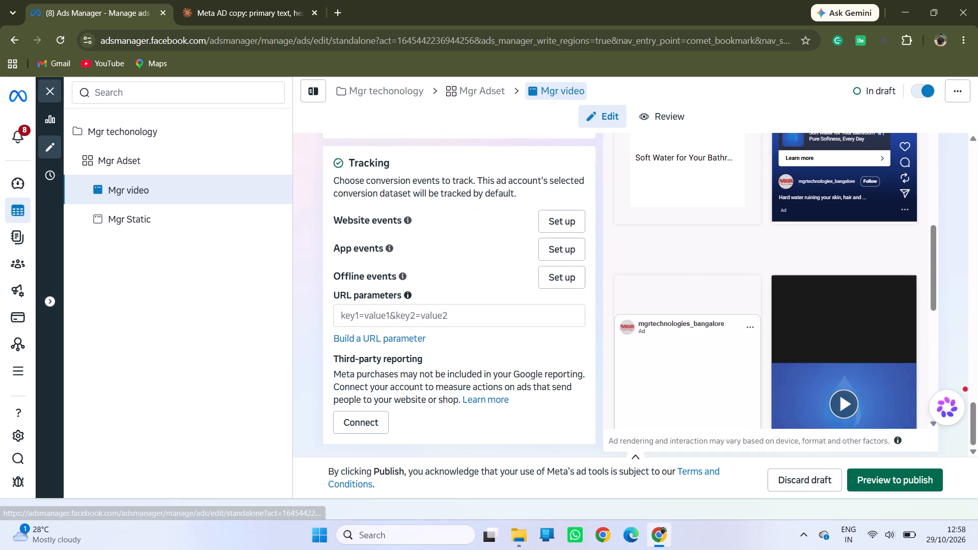
pyautogui.scroll(-3, 419, 372)
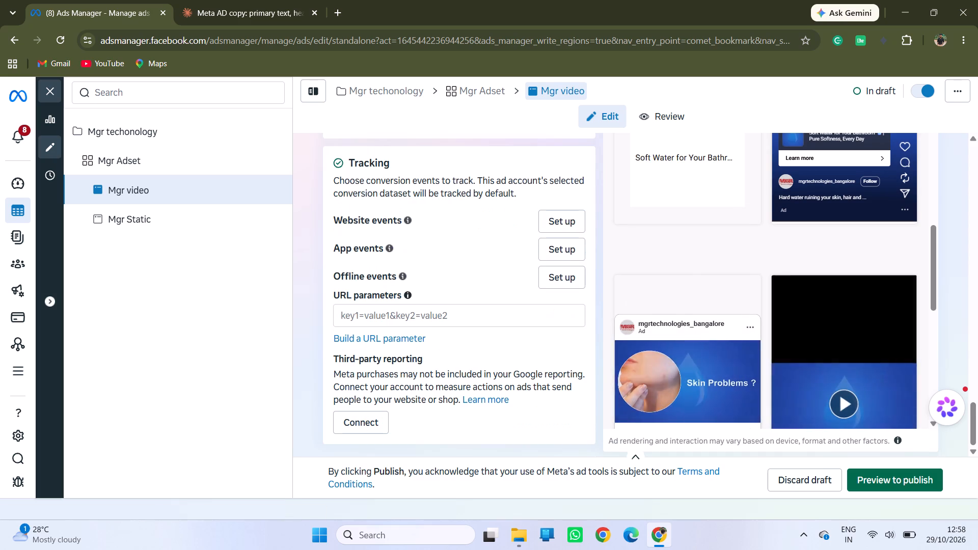
pyautogui.scroll(4, 429, 320)
pyautogui.rightClick(429, 320)
pyautogui.click(429, 320)
pyautogui.scroll(1, 429, 320)
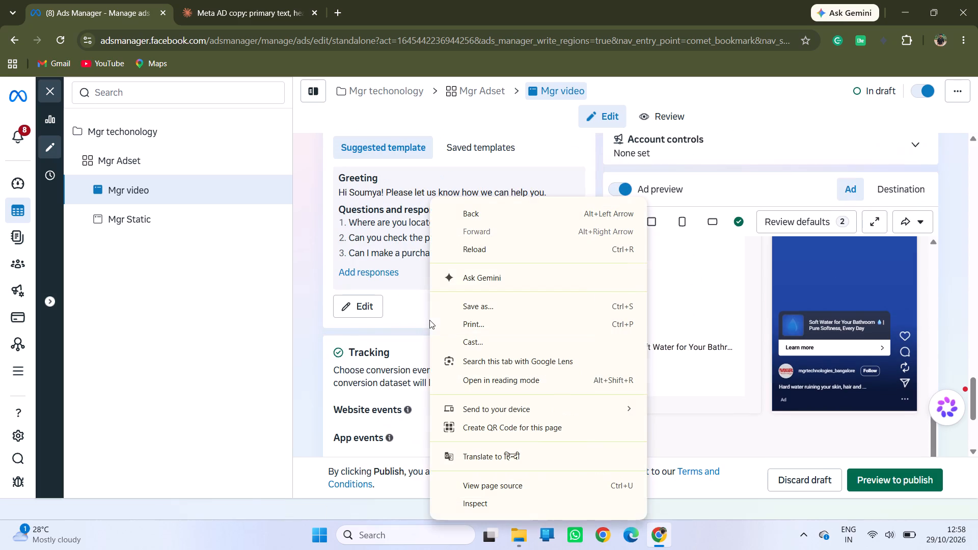
pyautogui.scroll(1, 429, 320)
pyautogui.click(307, 246)
pyautogui.scroll(2, 427, 281)
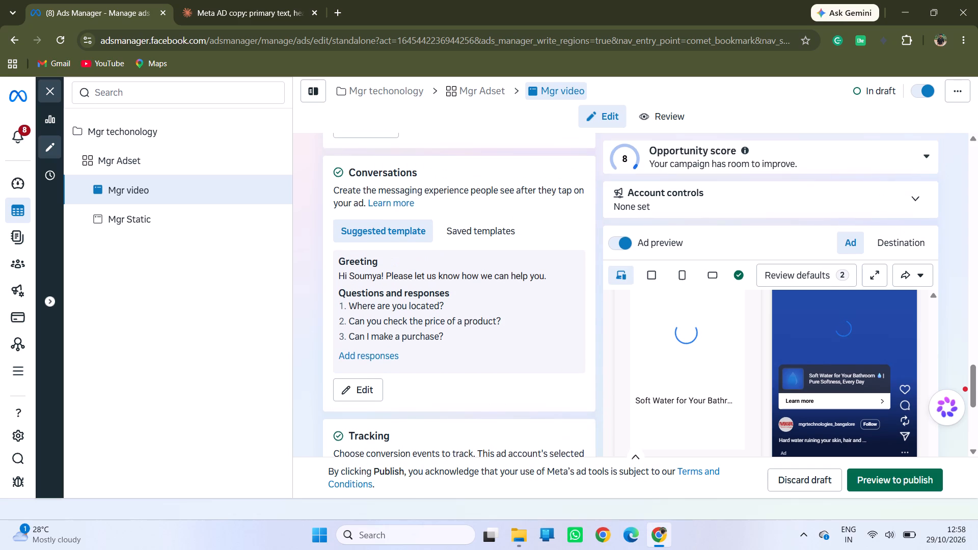
pyautogui.scroll(1, 427, 281)
pyautogui.scroll(-5, 427, 281)
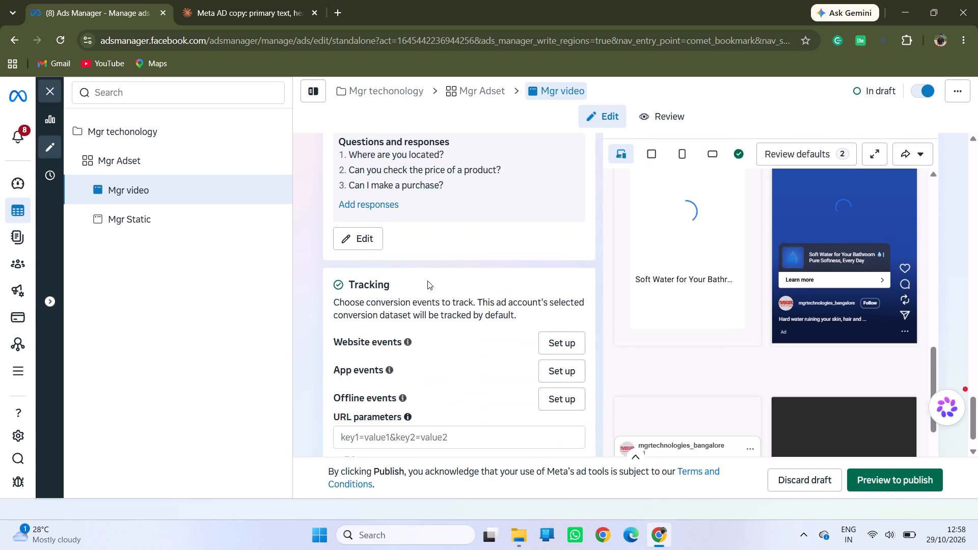
pyautogui.scroll(-4, 427, 281)
# Open the suggested conversation template, with its greeting and questions, for editing in the Mgr video ad.
pyautogui.scroll(1, 427, 267)
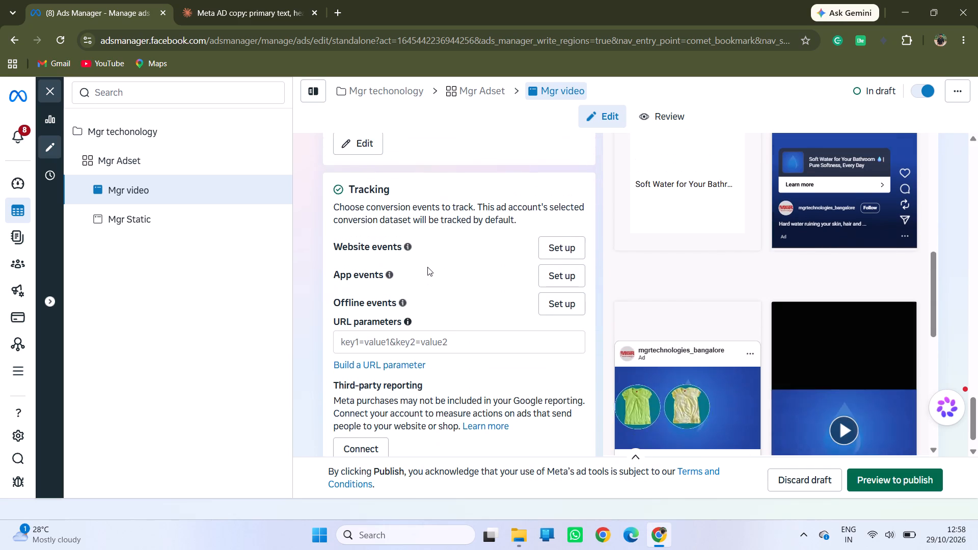
pyautogui.scroll(3, 427, 267)
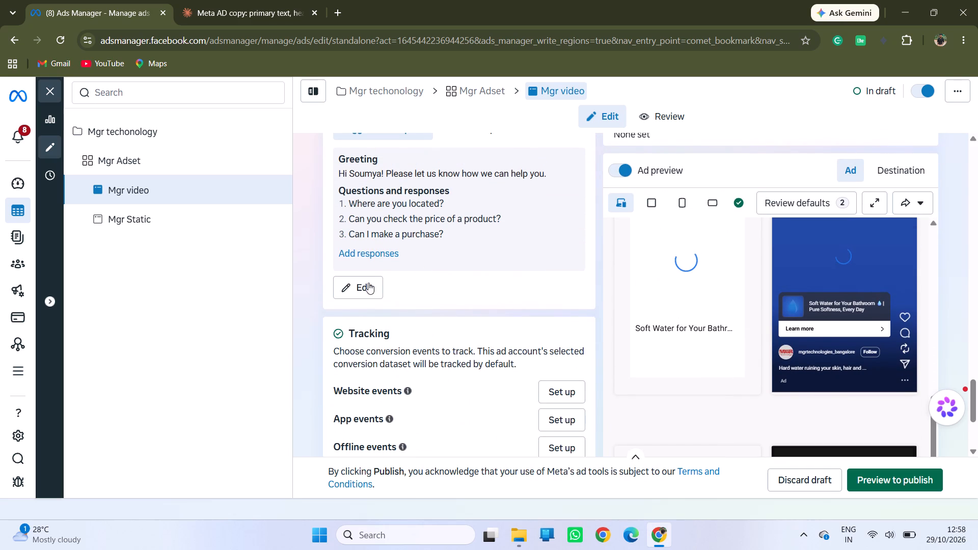
pyautogui.click(365, 284)
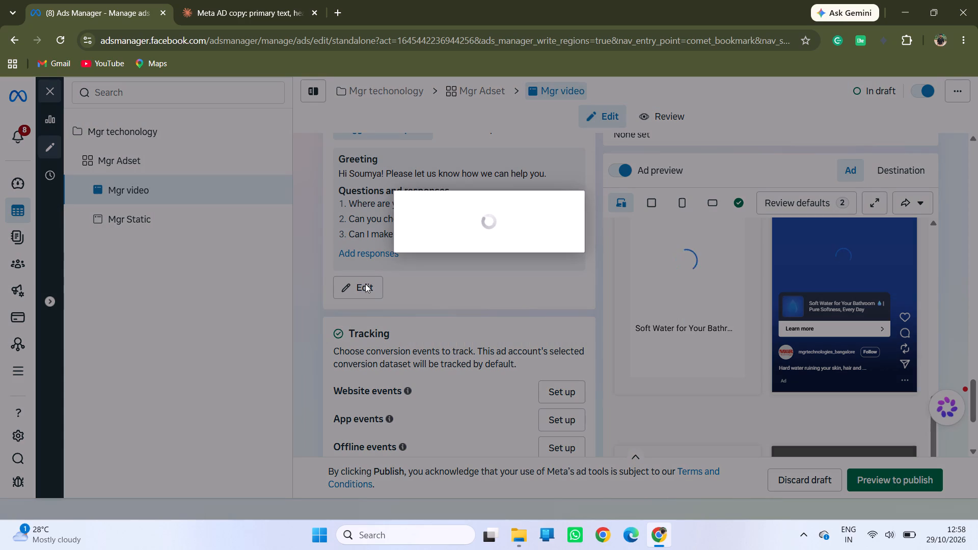
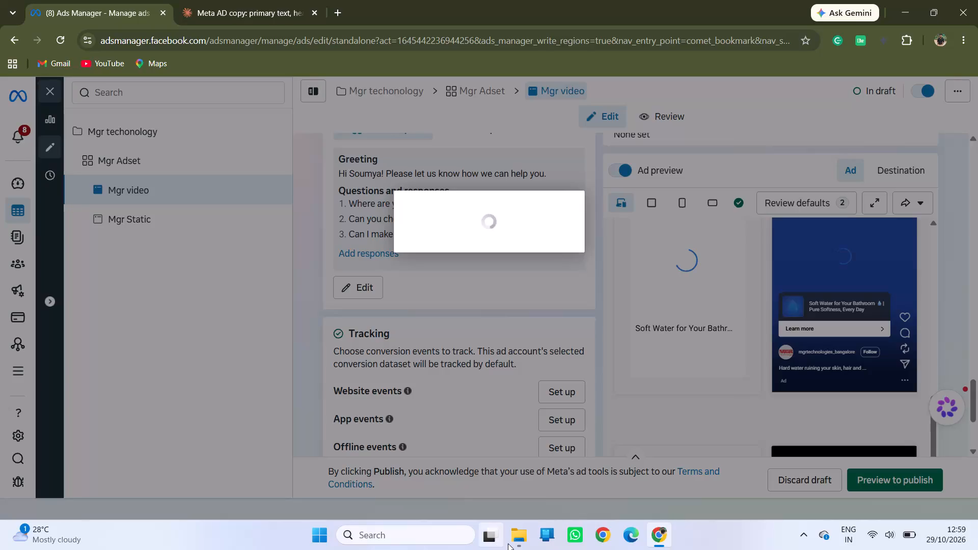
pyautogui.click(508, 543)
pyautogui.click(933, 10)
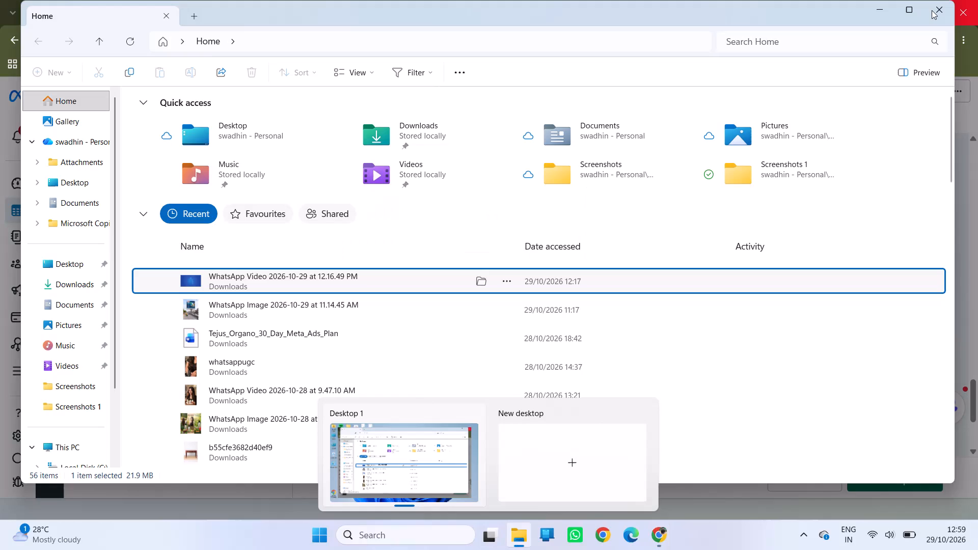